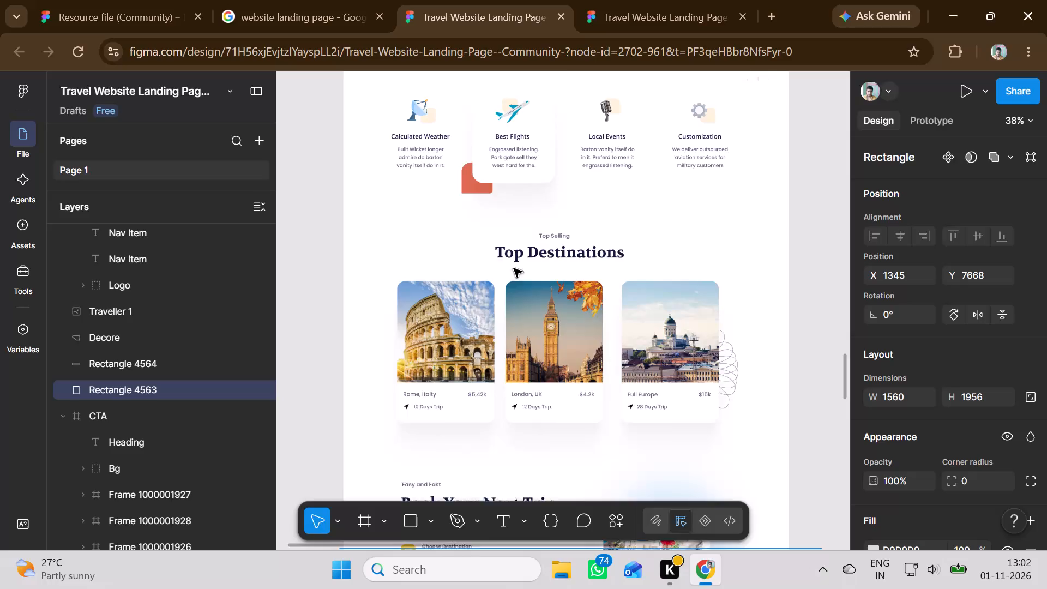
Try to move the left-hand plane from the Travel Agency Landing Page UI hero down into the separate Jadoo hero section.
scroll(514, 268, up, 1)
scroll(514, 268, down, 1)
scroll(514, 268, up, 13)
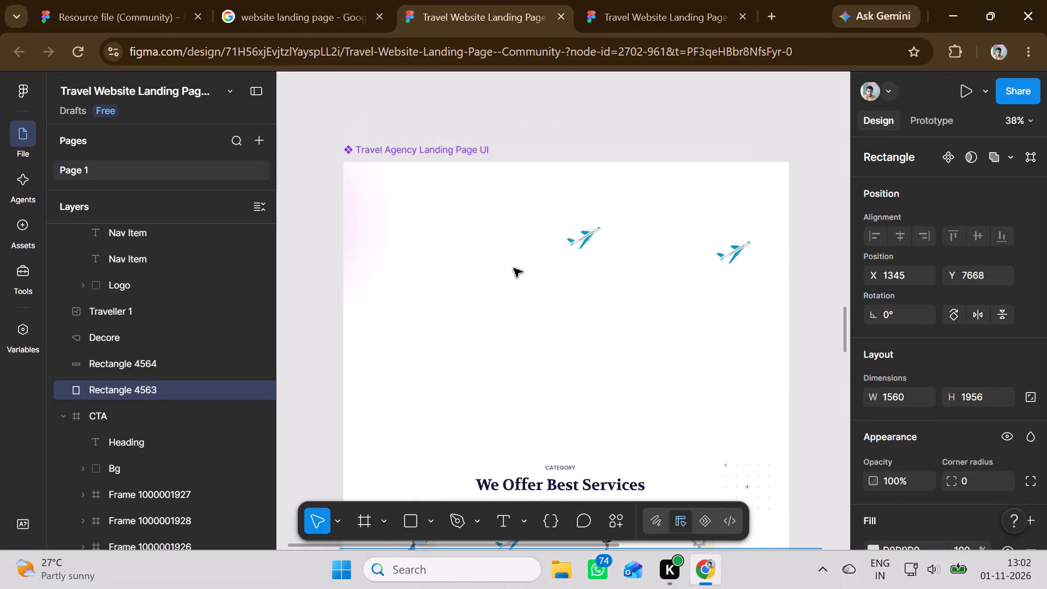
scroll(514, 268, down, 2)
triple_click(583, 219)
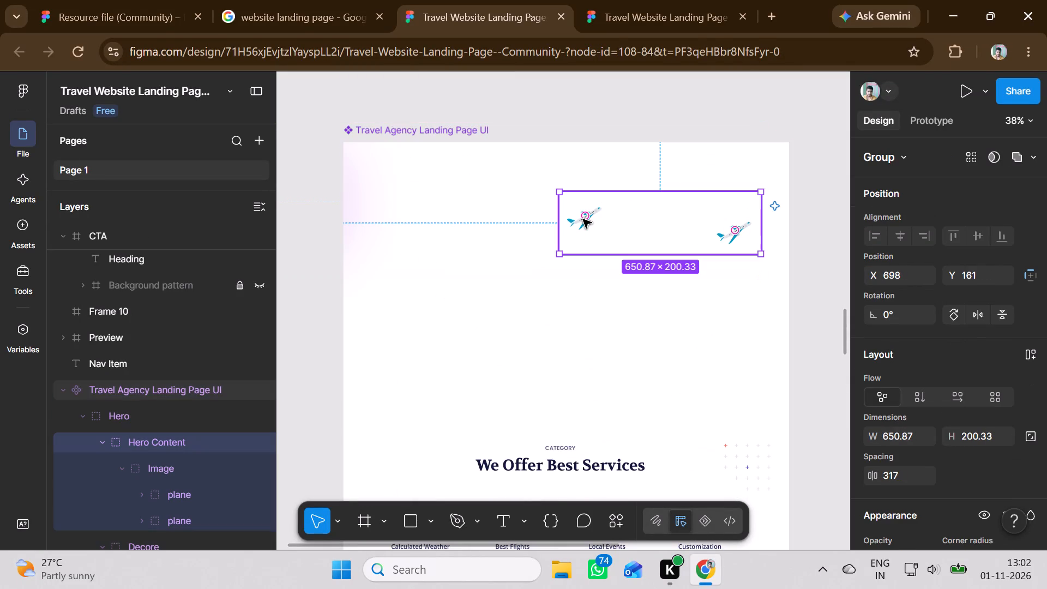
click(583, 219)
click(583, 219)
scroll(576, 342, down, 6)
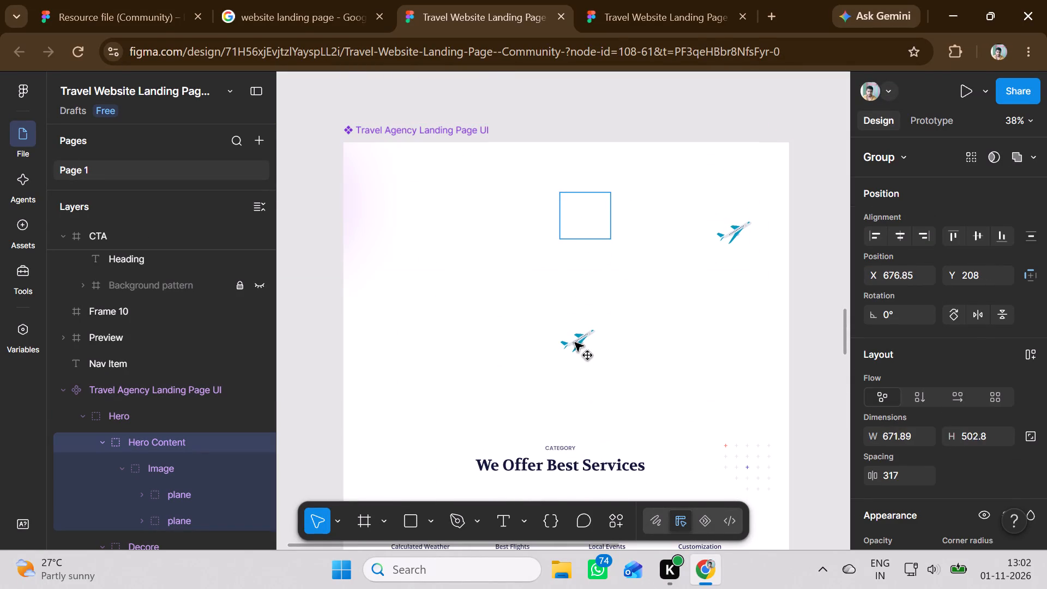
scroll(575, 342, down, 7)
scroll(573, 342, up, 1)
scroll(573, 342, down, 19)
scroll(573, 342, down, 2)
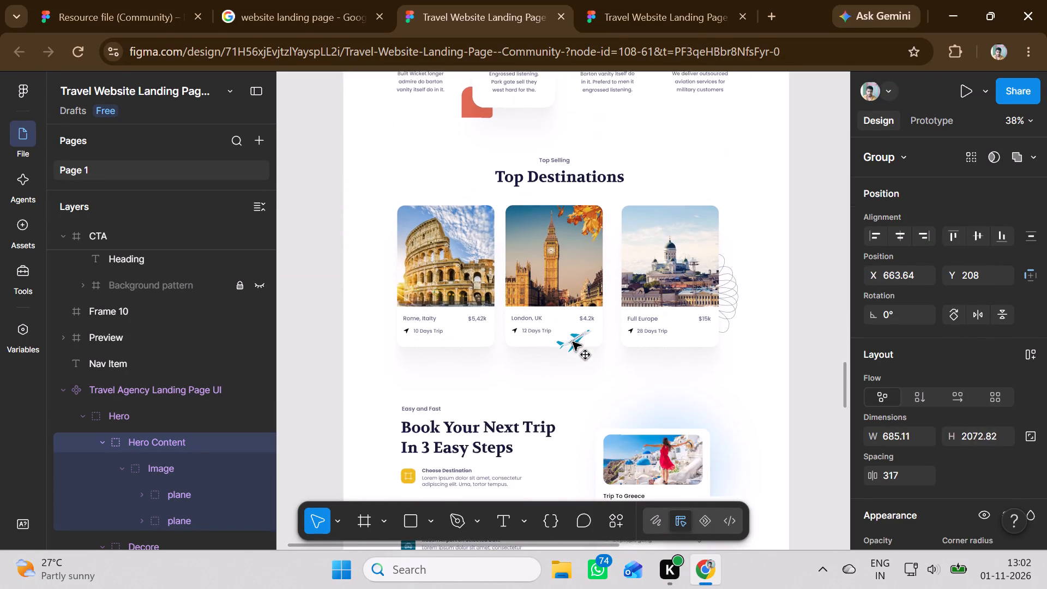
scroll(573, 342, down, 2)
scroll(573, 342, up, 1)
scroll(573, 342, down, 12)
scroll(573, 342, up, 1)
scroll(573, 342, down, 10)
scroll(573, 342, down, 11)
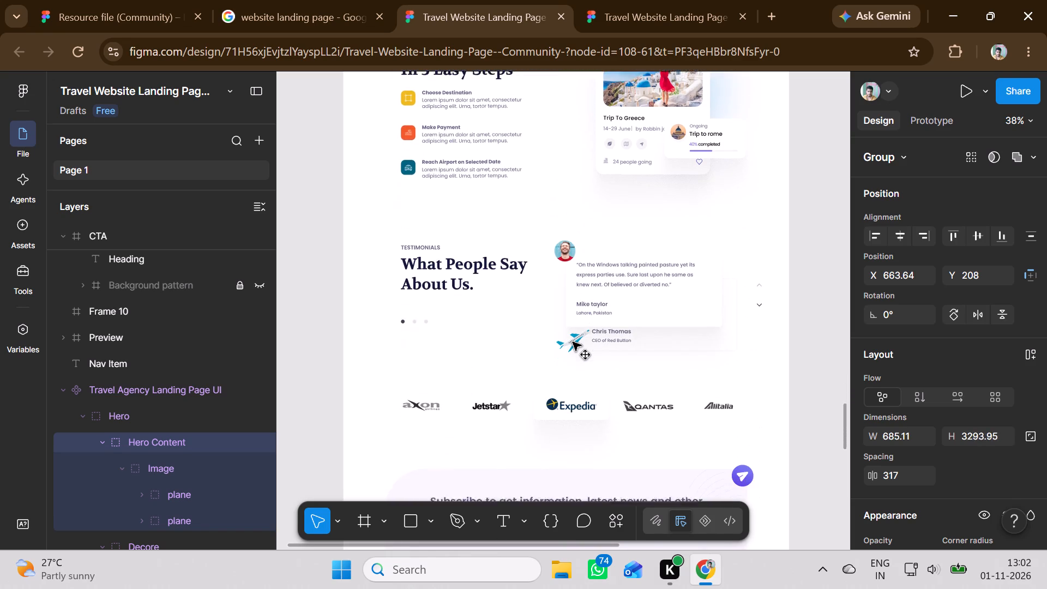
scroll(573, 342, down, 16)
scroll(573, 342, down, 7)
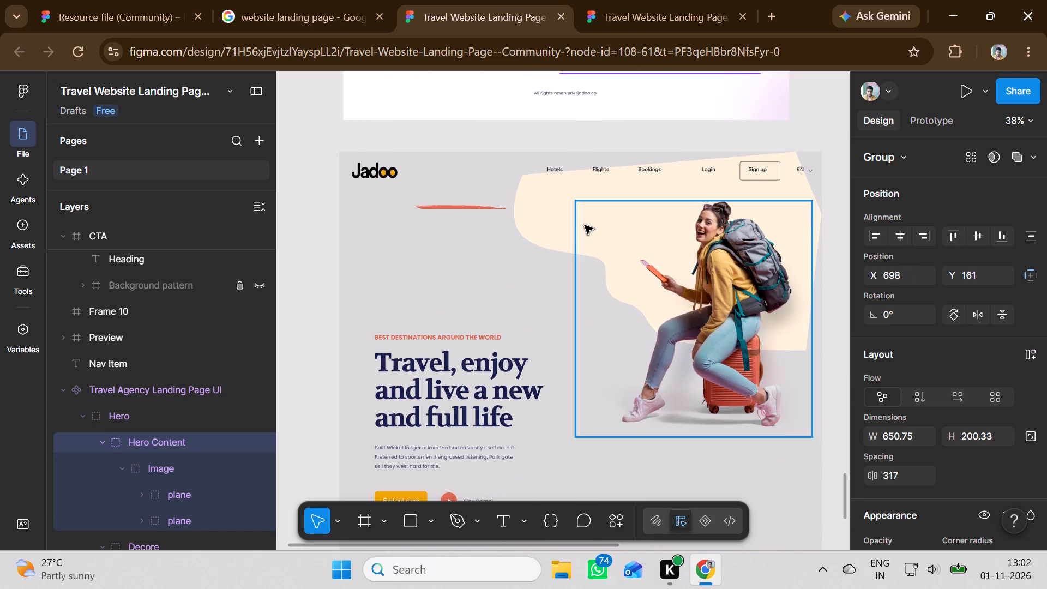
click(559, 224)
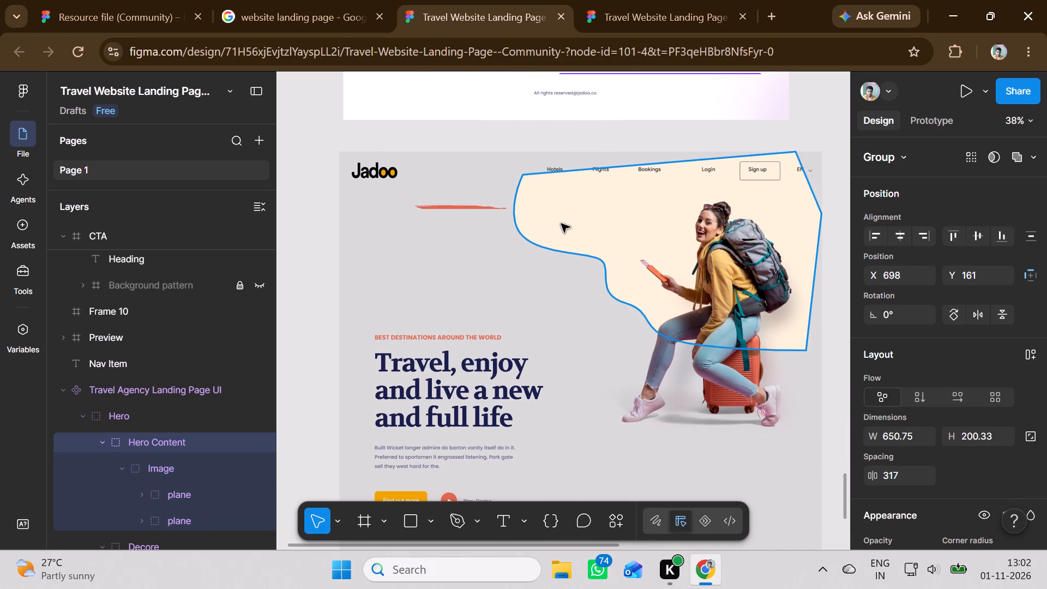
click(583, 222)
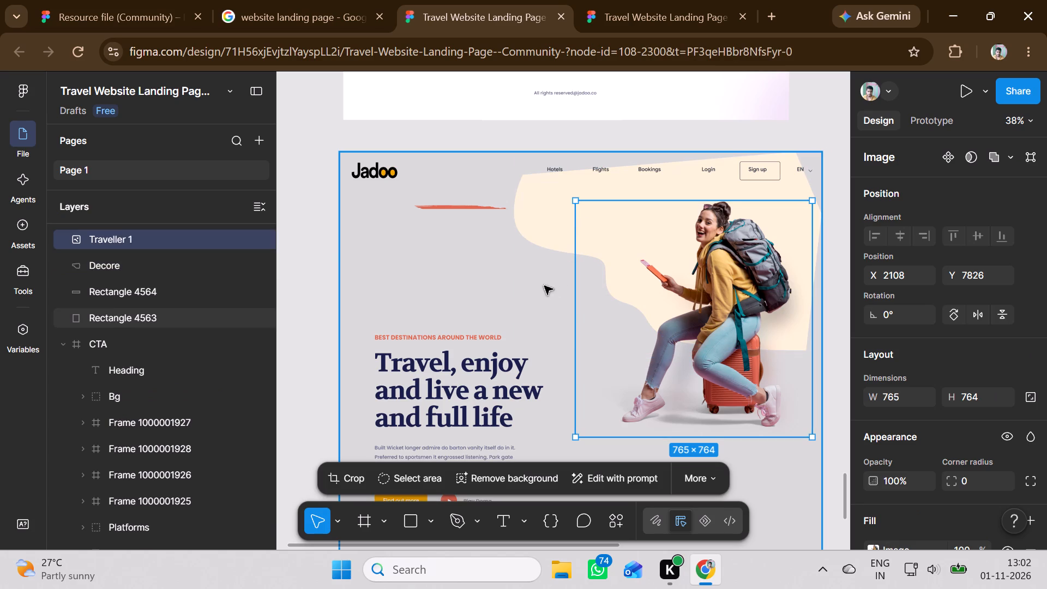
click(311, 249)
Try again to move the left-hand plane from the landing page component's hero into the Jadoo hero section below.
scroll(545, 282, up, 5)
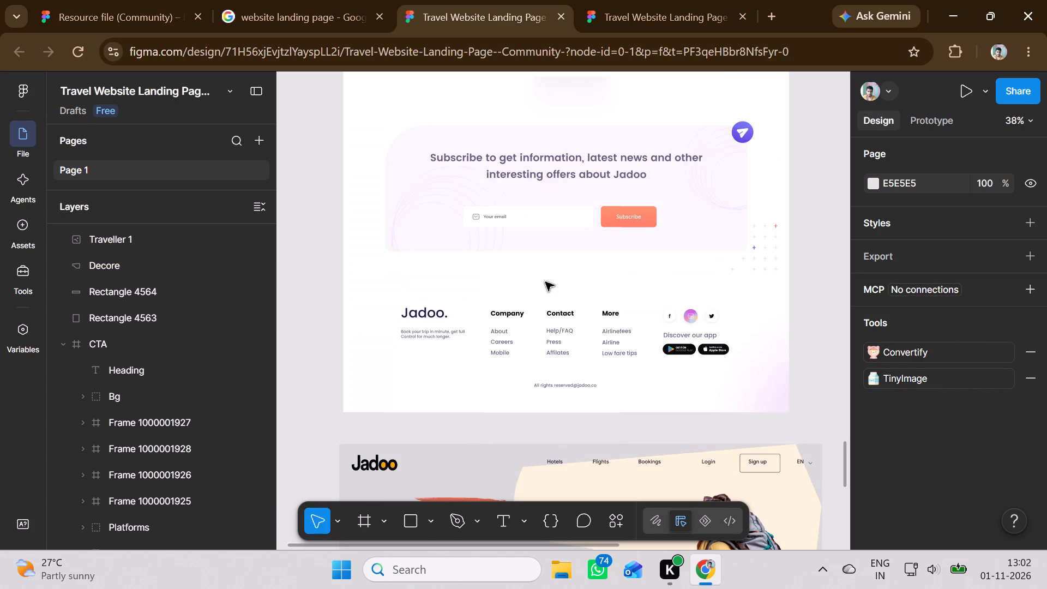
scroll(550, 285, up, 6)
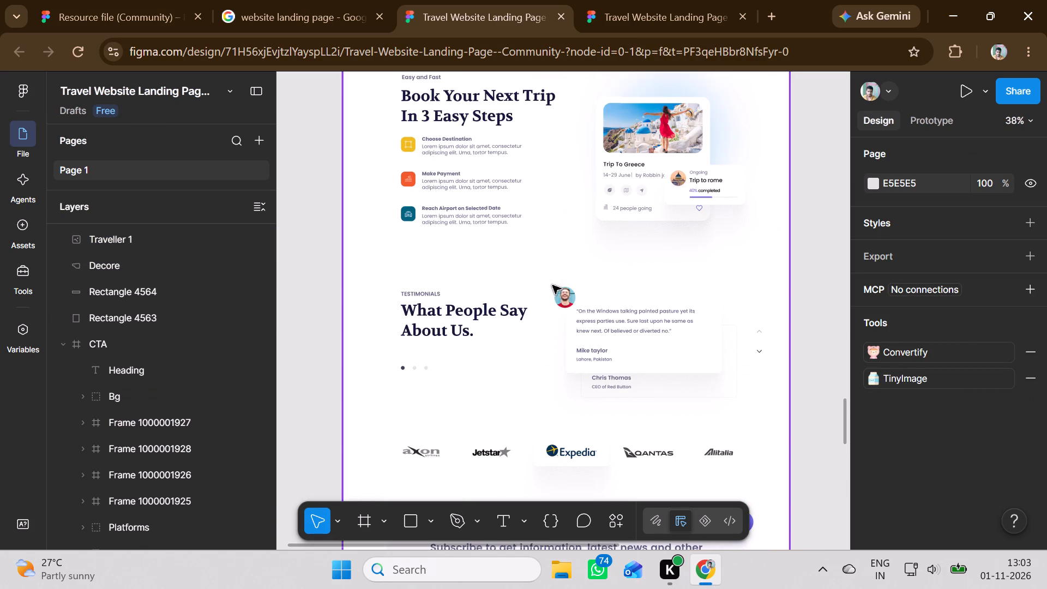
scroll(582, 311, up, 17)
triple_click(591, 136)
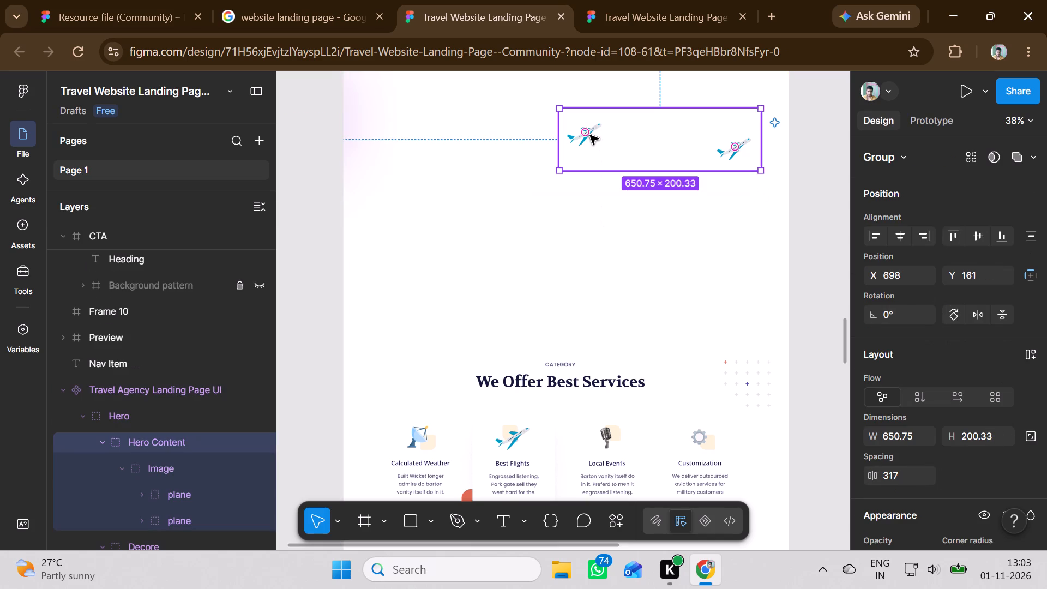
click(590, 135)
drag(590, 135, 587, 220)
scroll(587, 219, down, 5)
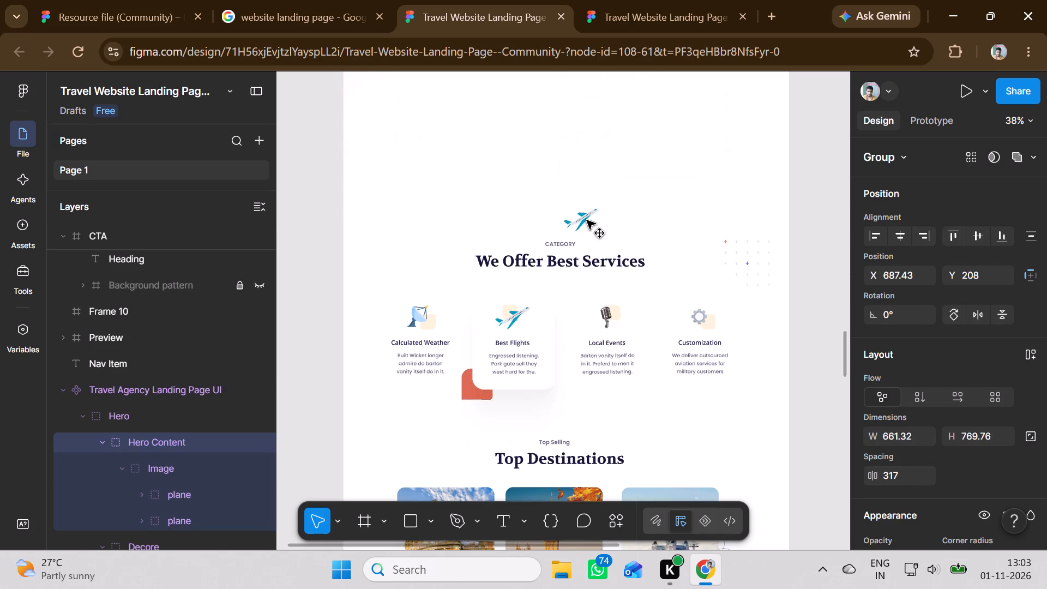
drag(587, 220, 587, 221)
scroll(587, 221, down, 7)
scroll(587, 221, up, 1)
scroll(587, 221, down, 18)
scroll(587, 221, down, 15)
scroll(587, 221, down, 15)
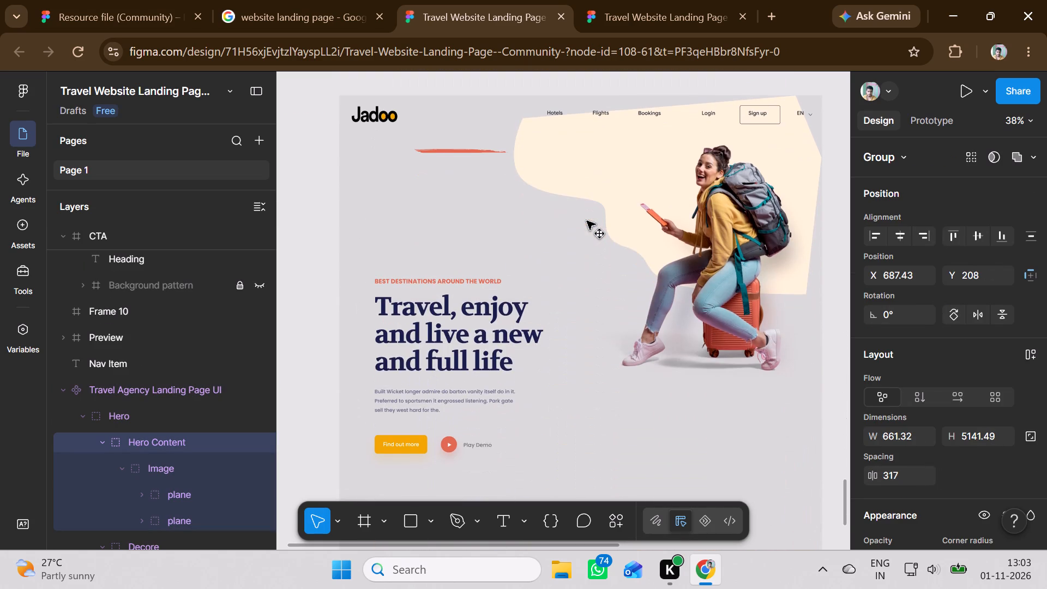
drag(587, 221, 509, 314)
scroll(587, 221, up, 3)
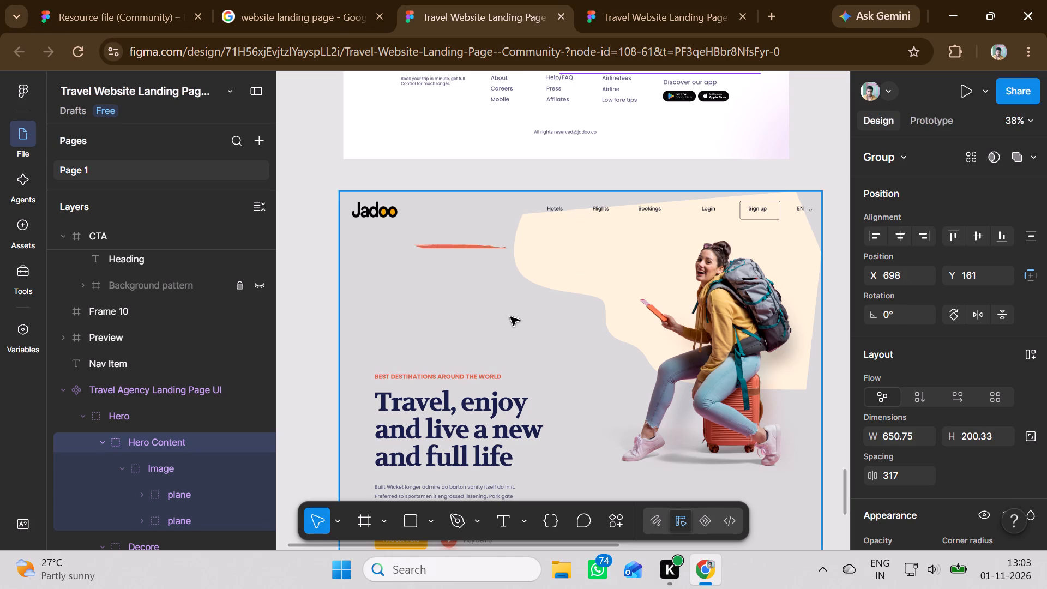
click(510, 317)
Copy the Image group with both planes from the landing page component and paste it over Rectangle 4563 in the Jadoo hero section.
scroll(523, 304, up, 13)
scroll(523, 304, down, 1)
scroll(523, 304, up, 2)
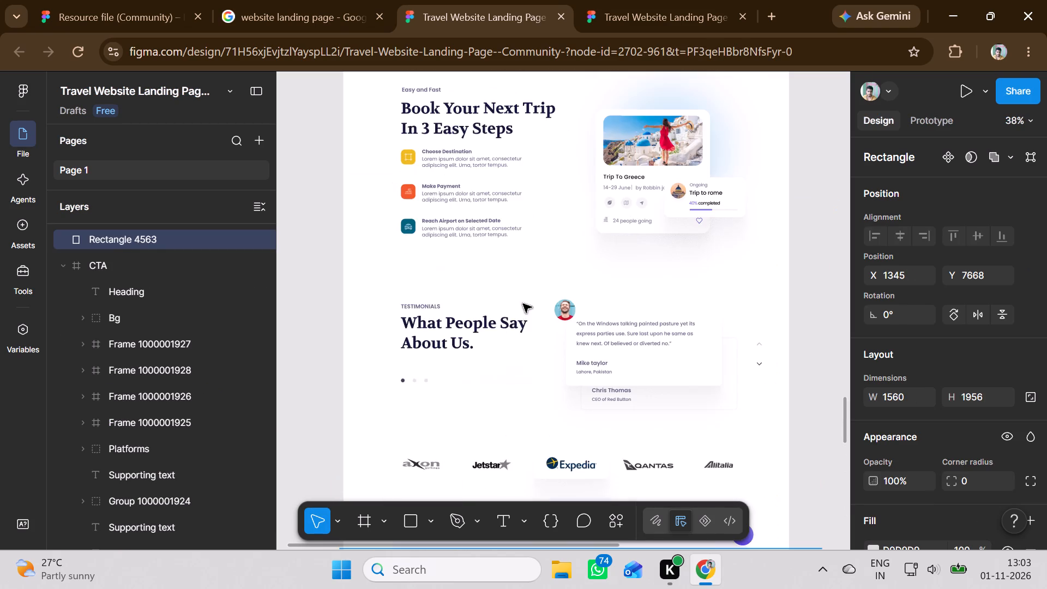
scroll(523, 304, up, 16)
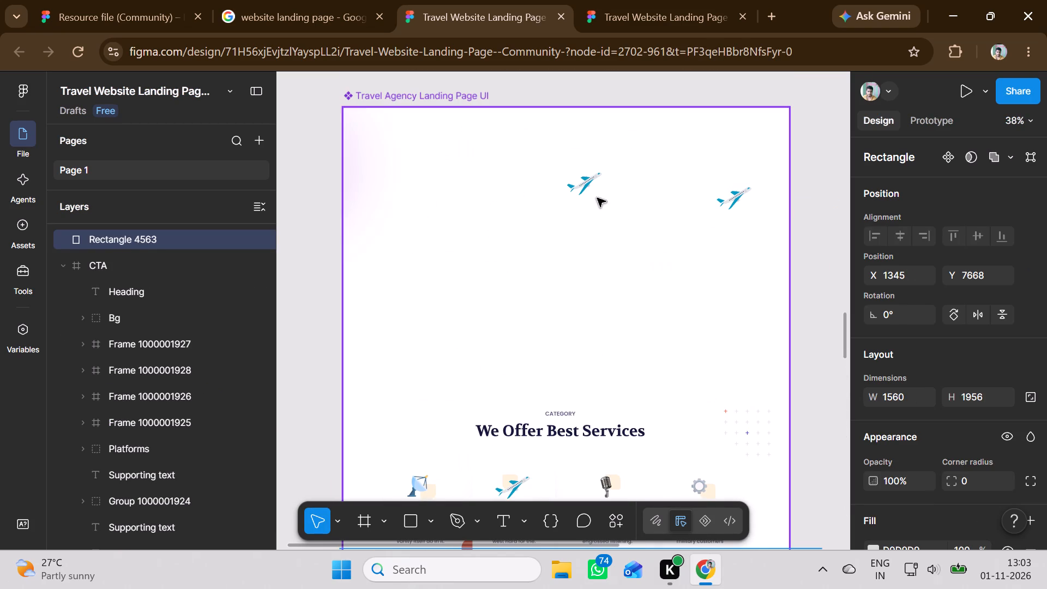
triple_click(594, 178)
click(594, 178)
click(586, 182)
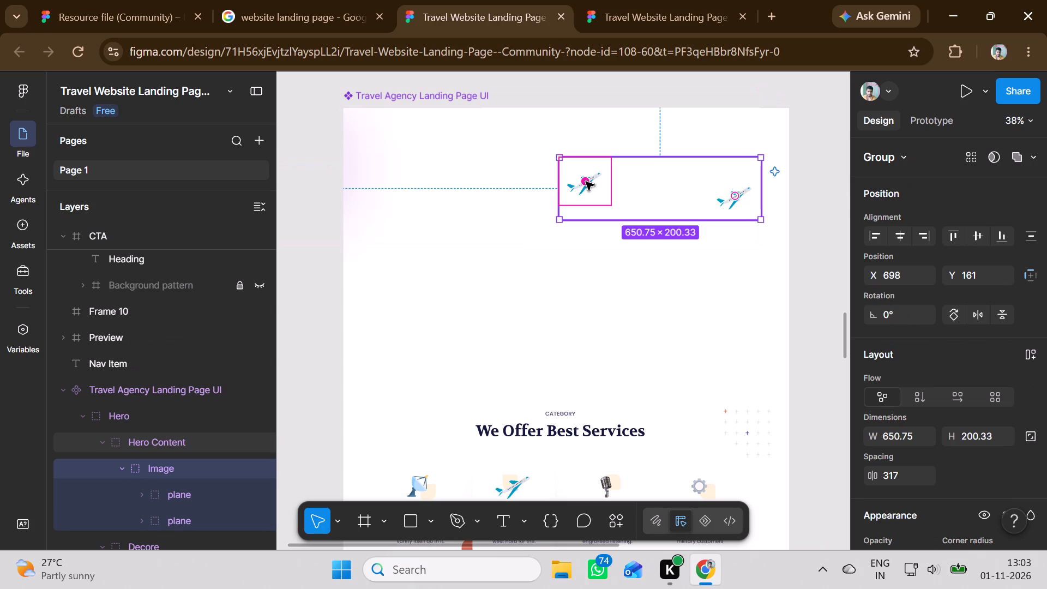
right_click(597, 182)
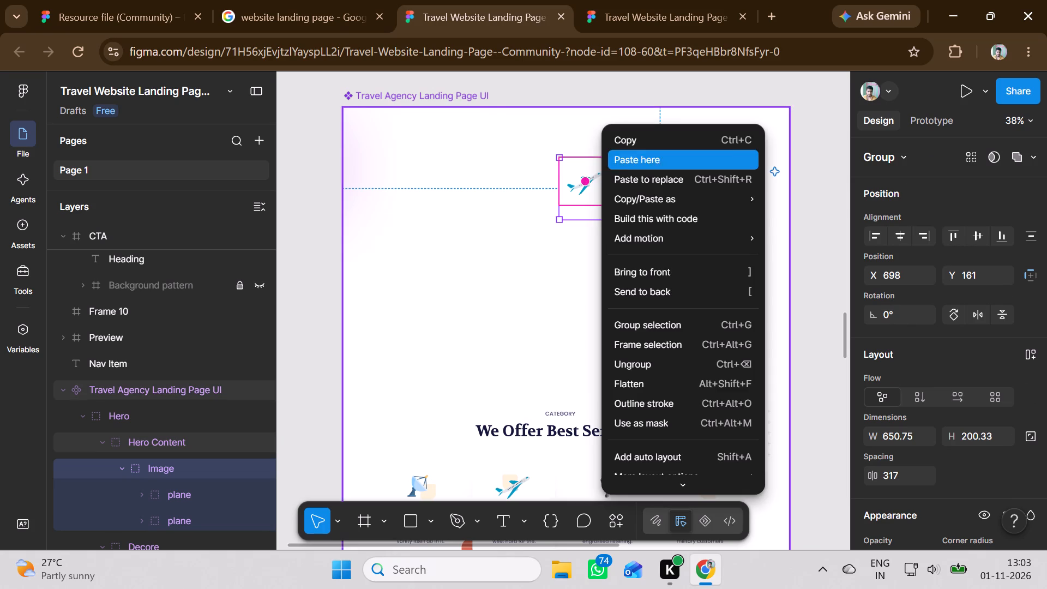
click(627, 142)
scroll(507, 333, down, 4)
scroll(506, 333, up, 2)
scroll(505, 333, down, 5)
scroll(503, 333, up, 1)
scroll(503, 333, down, 1)
scroll(503, 333, up, 2)
scroll(503, 333, down, 5)
scroll(503, 333, up, 1)
scroll(503, 333, down, 6)
scroll(503, 333, up, 1)
scroll(503, 333, down, 3)
scroll(503, 333, up, 1)
scroll(503, 333, down, 3)
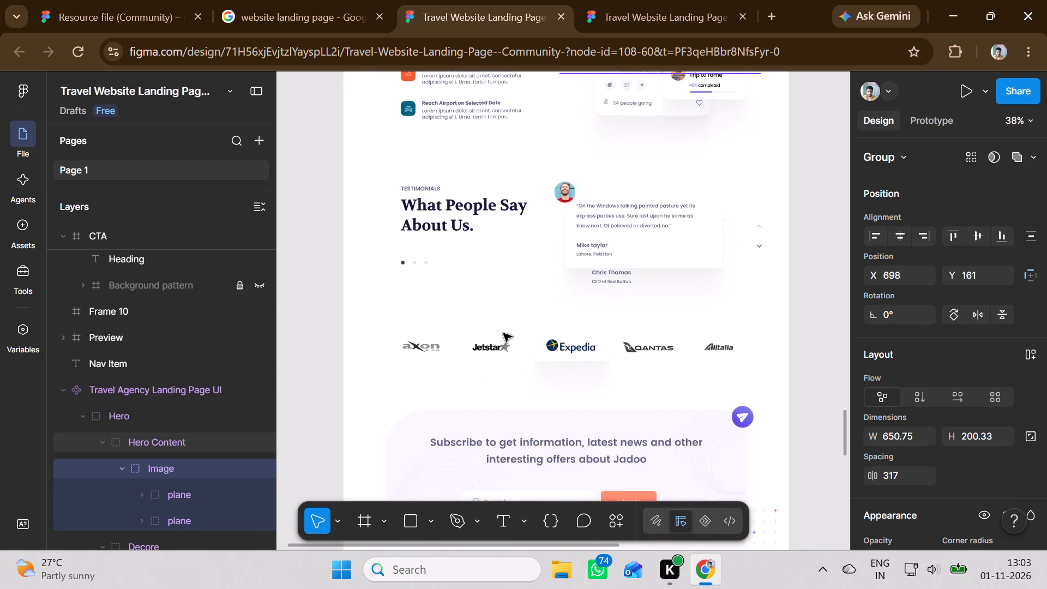
scroll(503, 333, down, 6)
click(562, 284)
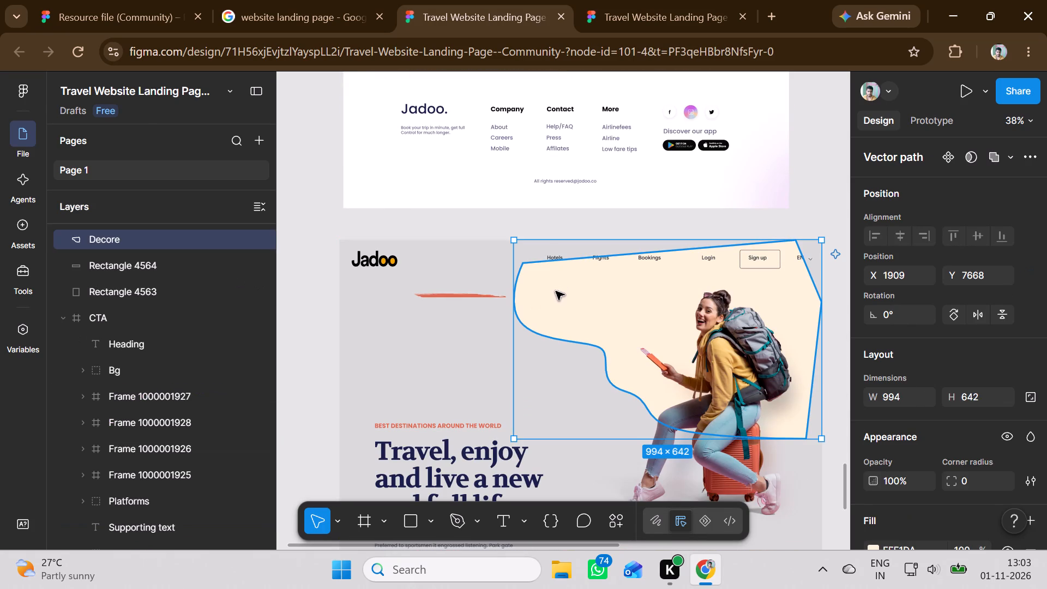
click(440, 344)
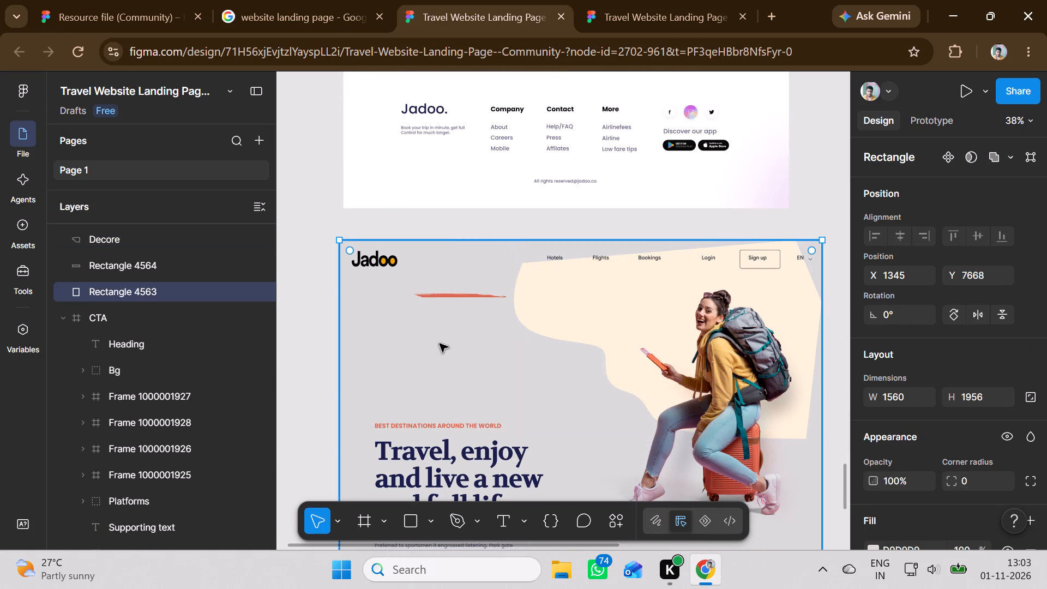
key(ctrl+v)
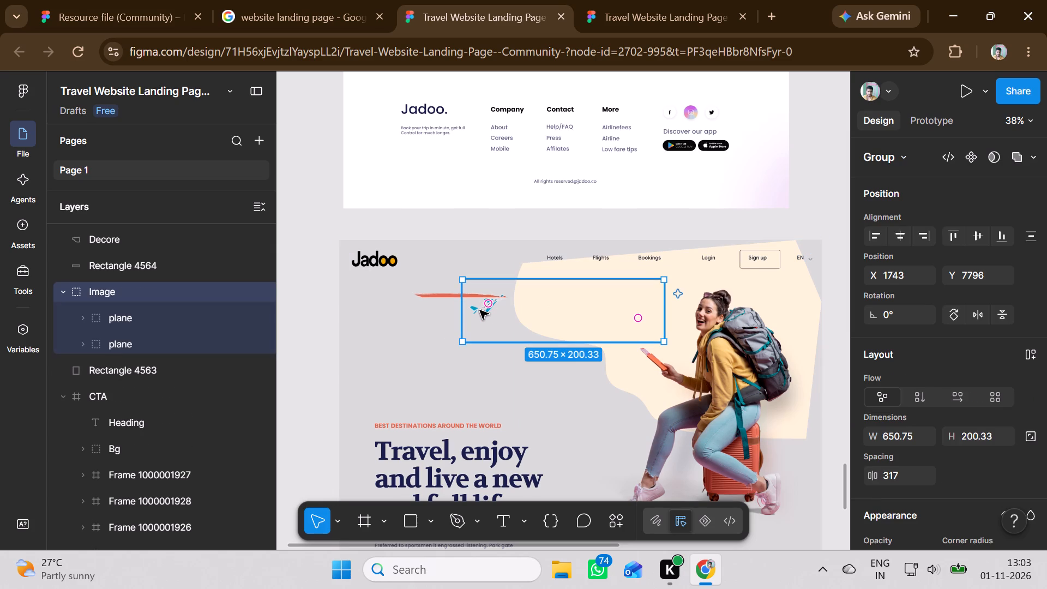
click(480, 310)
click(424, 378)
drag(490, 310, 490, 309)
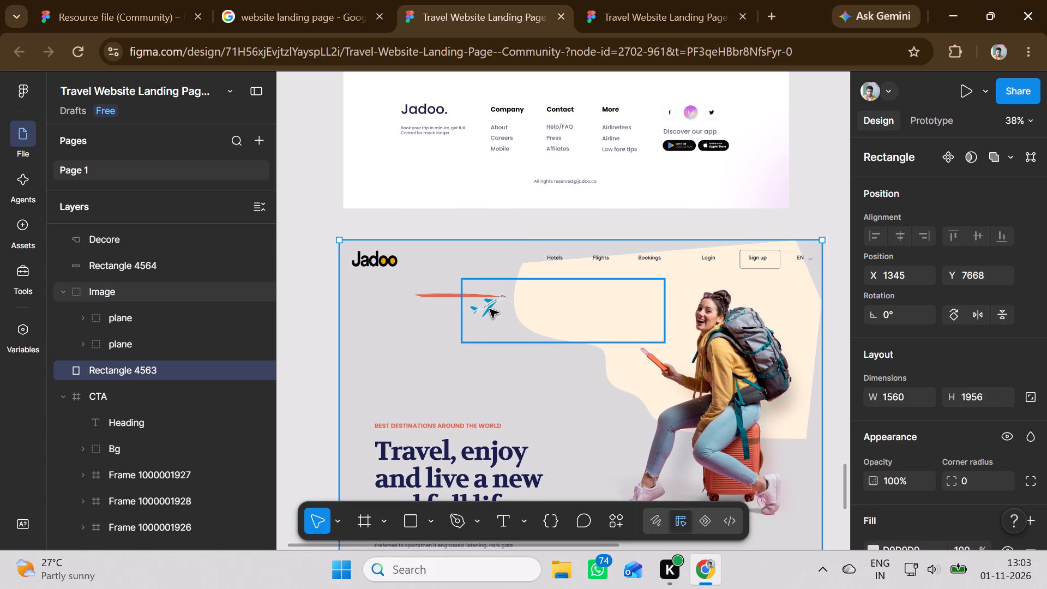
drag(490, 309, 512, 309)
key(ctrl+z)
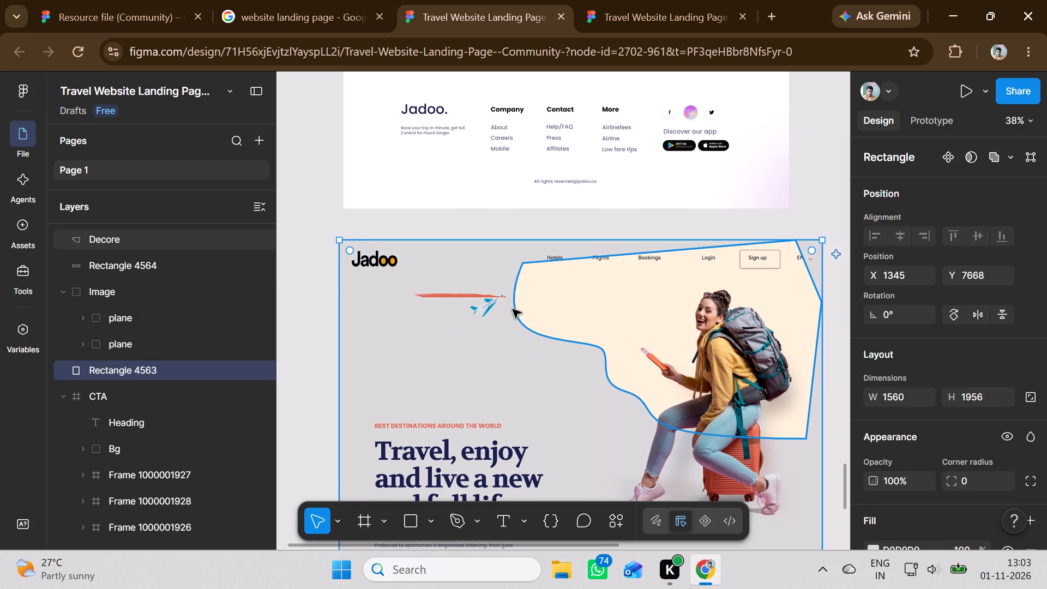
Move the left-hand plane of the pasted Image group onto the beige Decore shape, at about X 2025, Y 7756.
double_click(491, 308)
drag(491, 308, 528, 300)
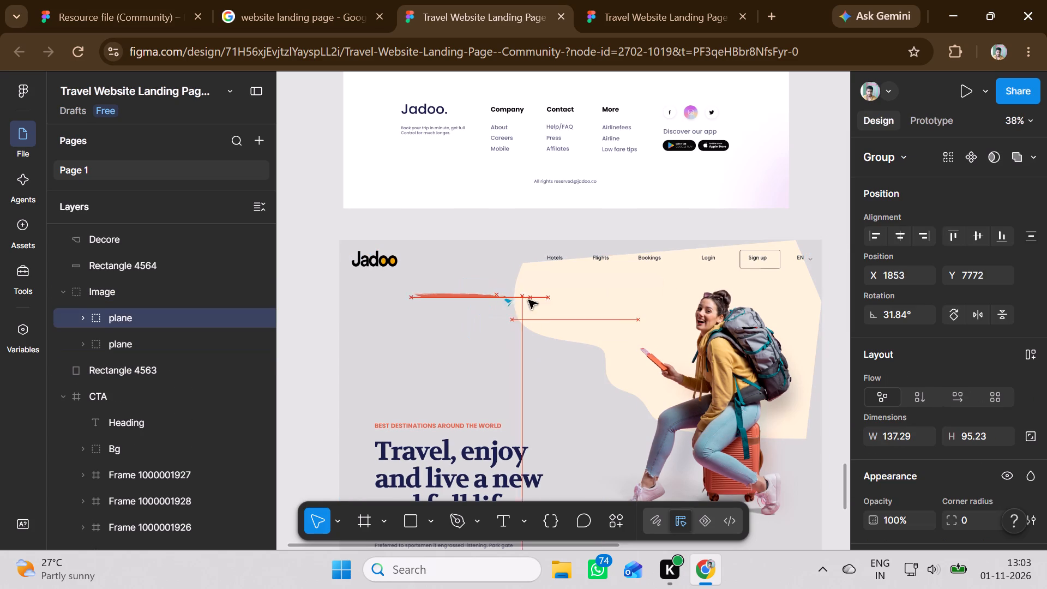
drag(528, 300, 577, 295)
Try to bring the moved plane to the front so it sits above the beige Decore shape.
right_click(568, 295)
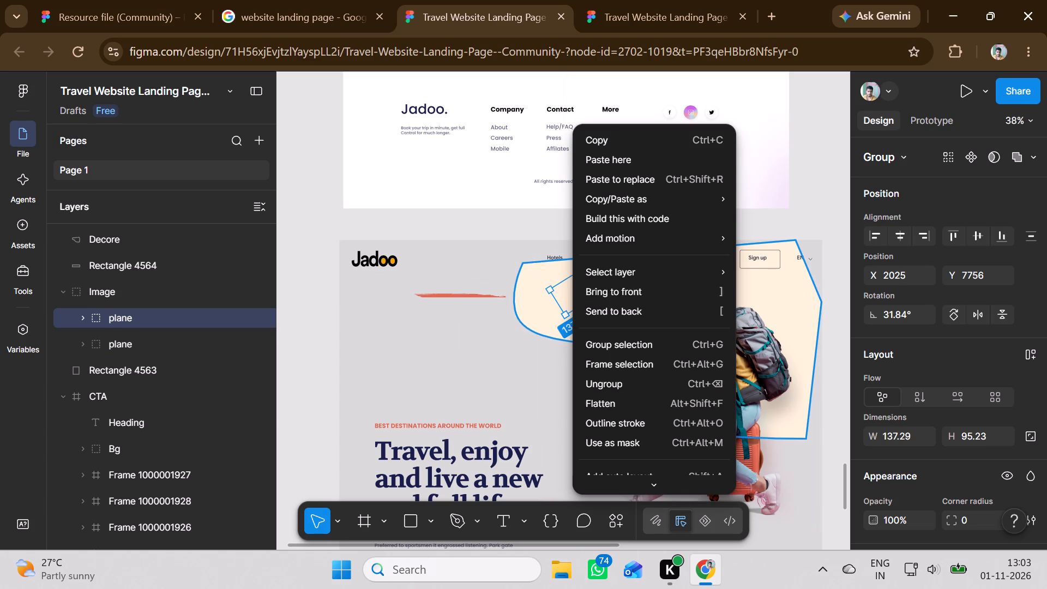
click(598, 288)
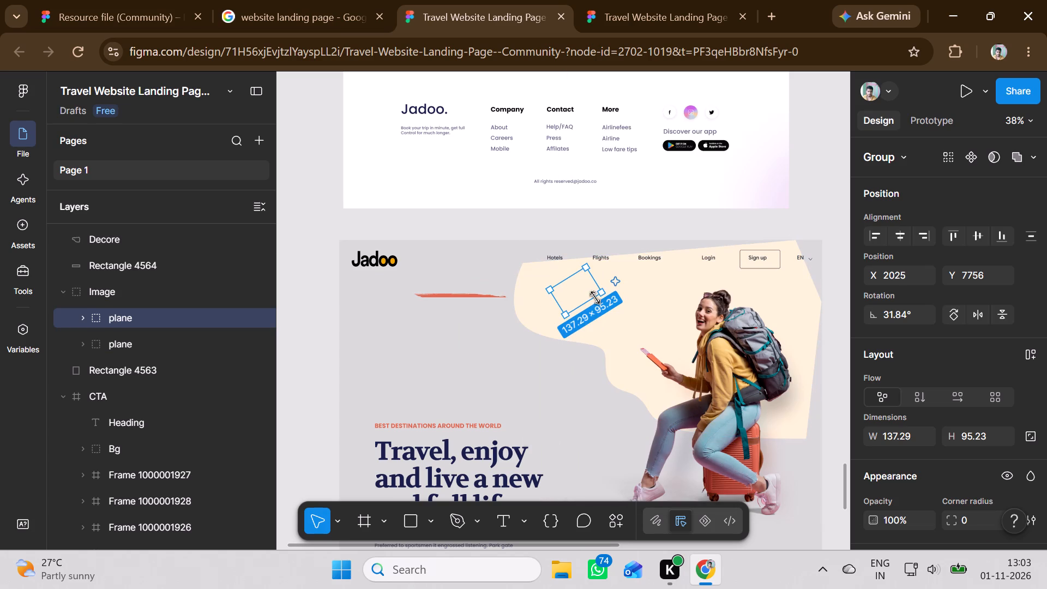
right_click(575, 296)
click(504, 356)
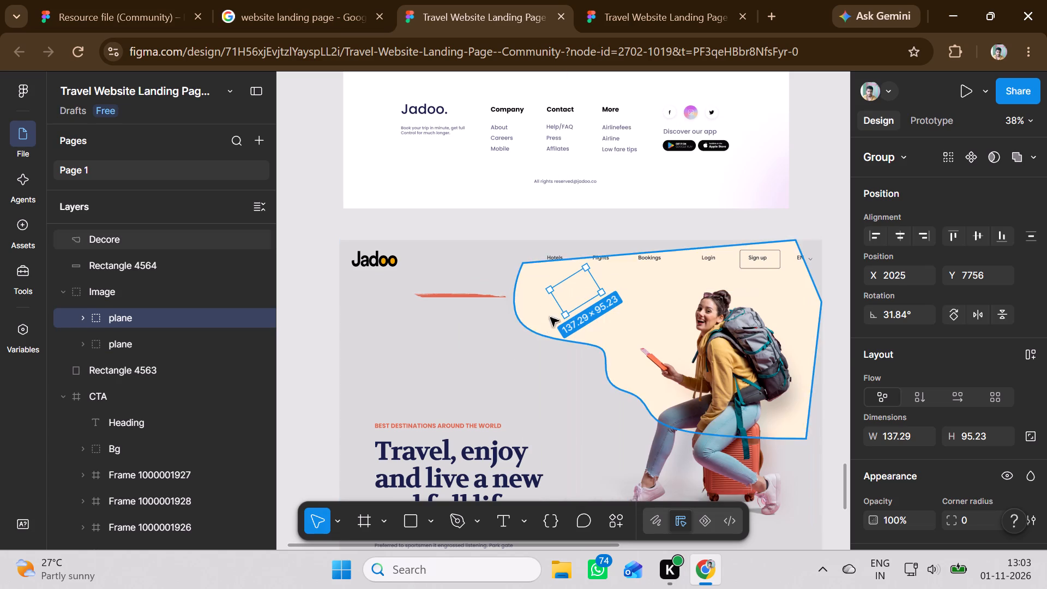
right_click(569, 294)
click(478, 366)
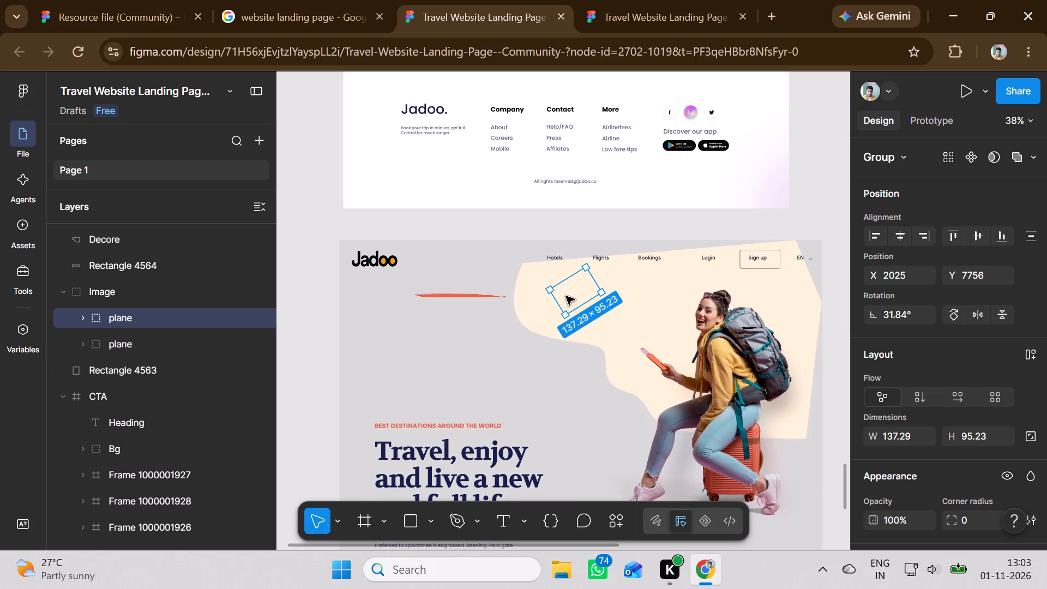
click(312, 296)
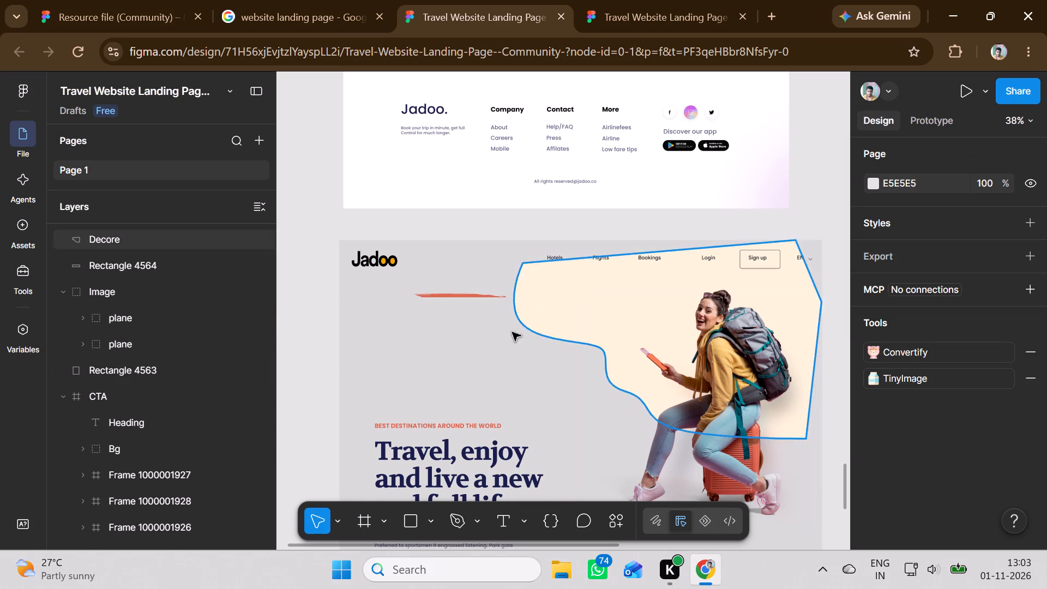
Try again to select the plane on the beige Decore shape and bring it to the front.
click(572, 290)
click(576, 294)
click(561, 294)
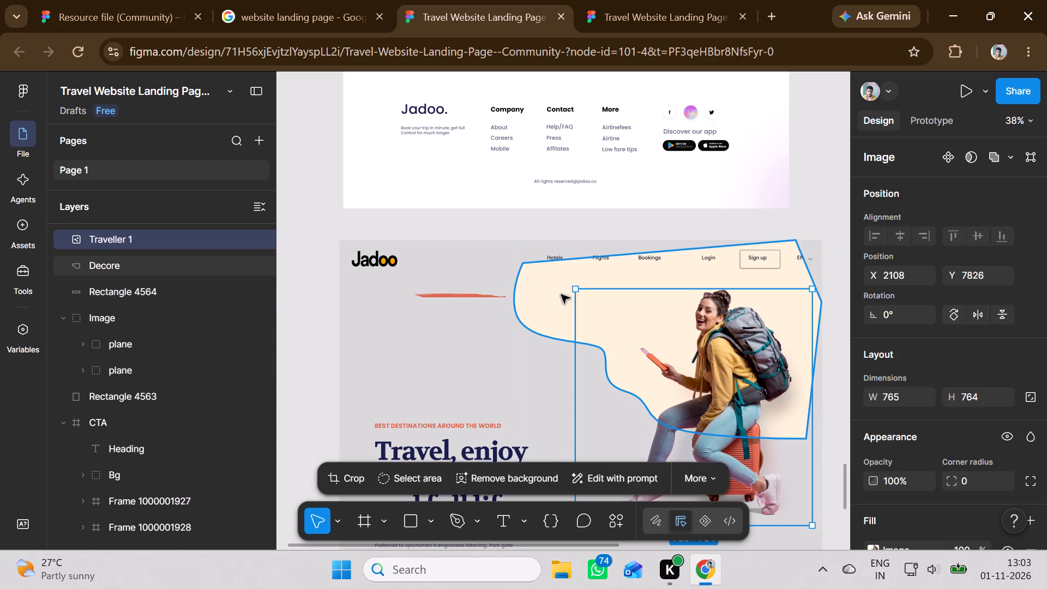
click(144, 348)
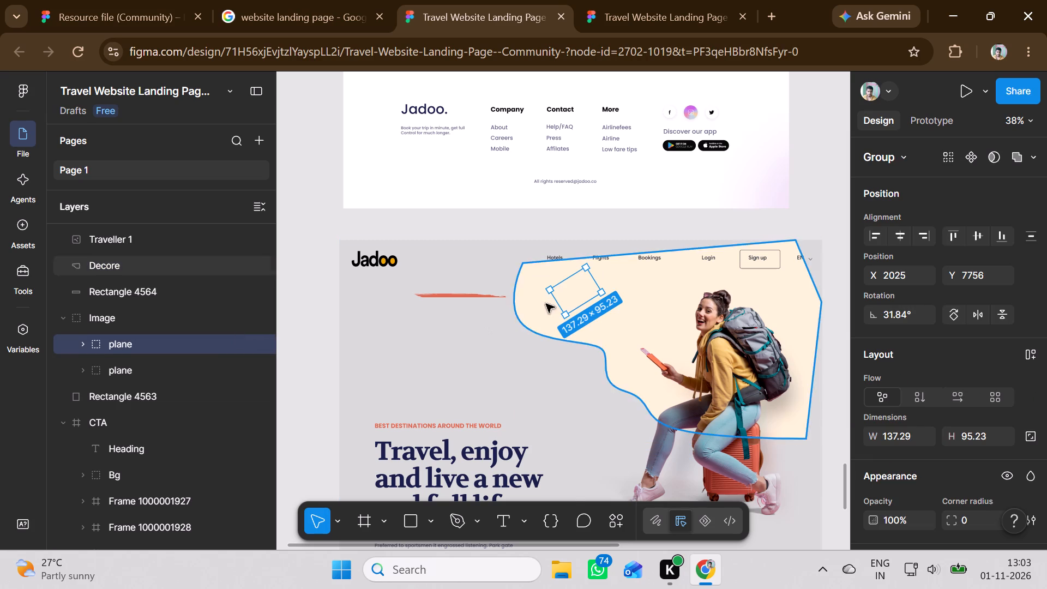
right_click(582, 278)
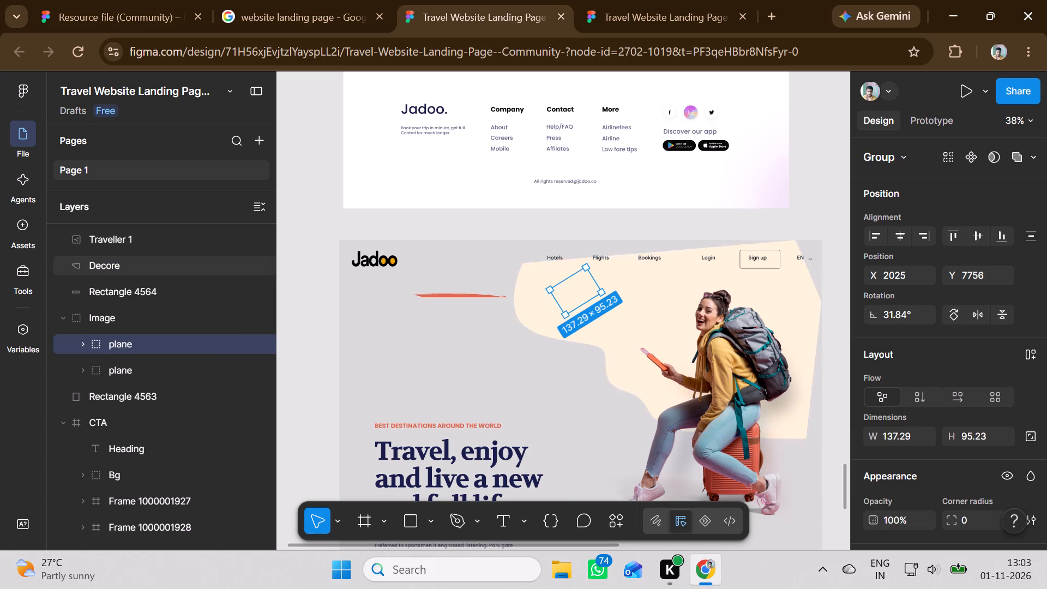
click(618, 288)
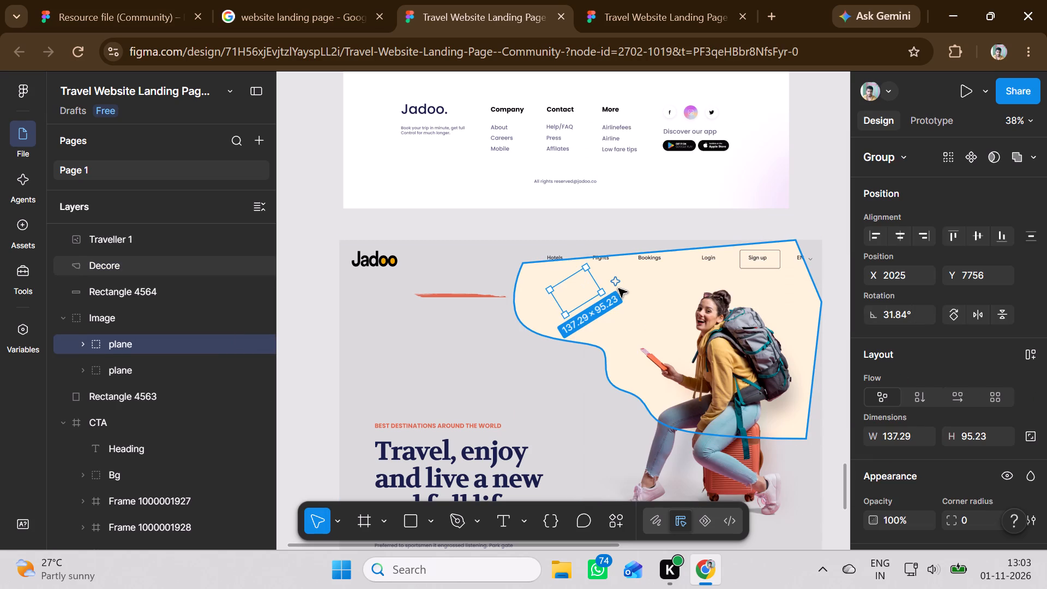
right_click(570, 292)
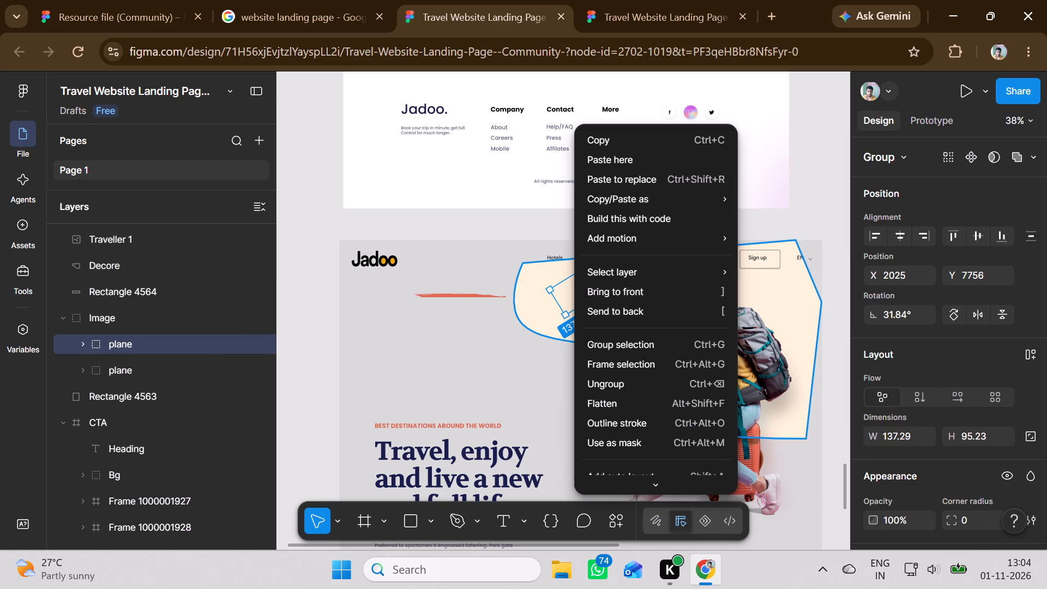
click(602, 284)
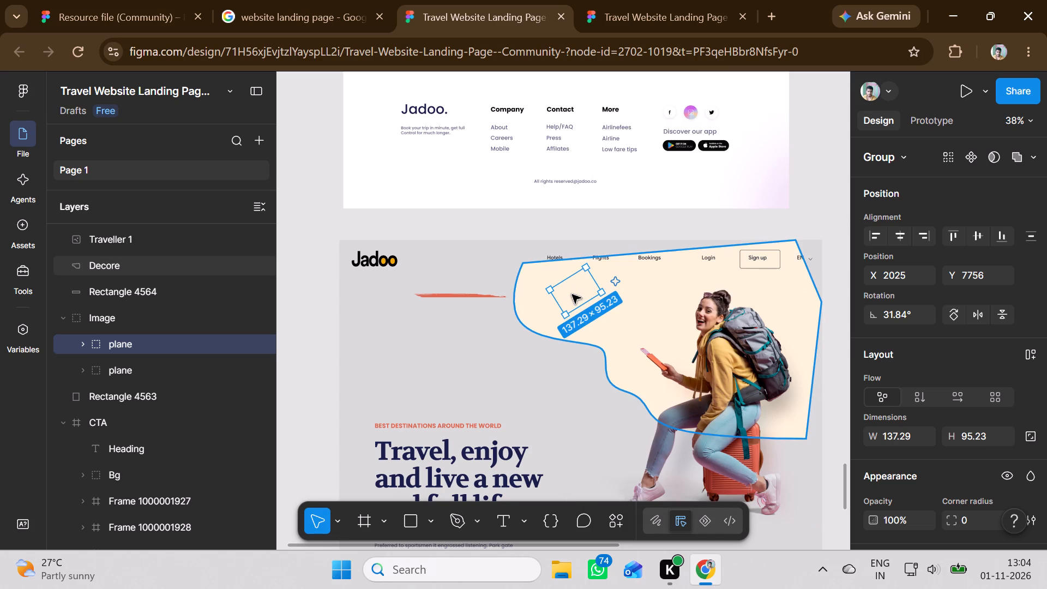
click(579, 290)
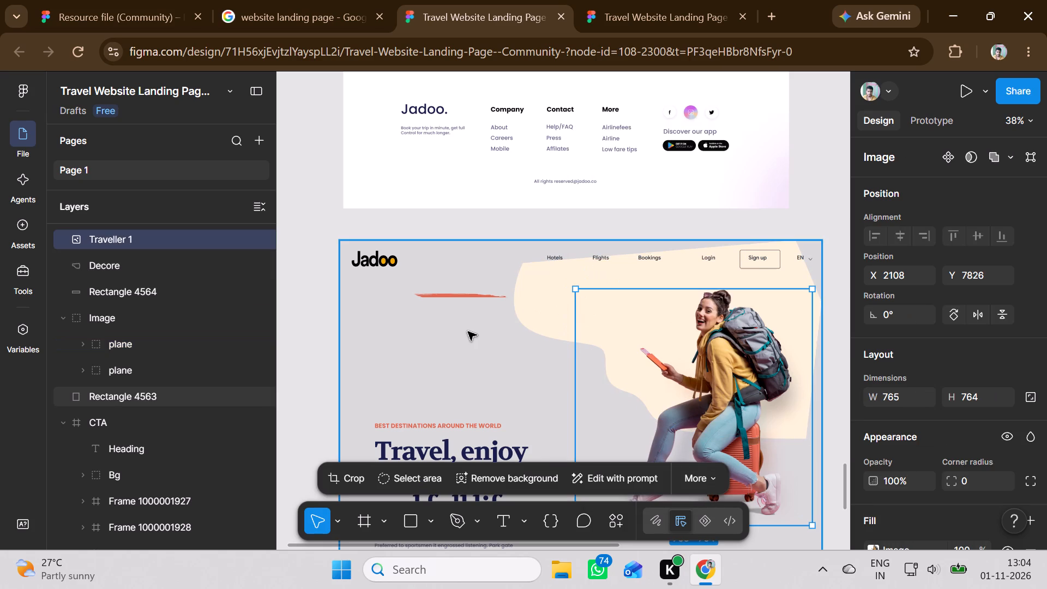
Move the CATEGORY label from the landing page component's services section onto Rectangle 4563 below the hero, at about X 2044, Y 9021.
click(468, 332)
scroll(473, 337, down, 4)
scroll(483, 346, up, 11)
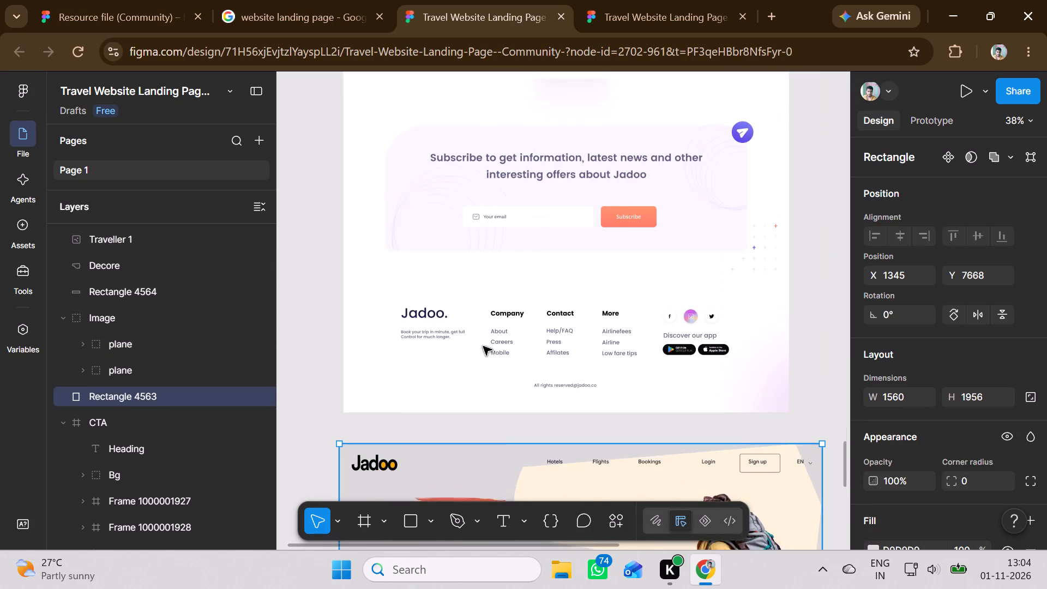
scroll(483, 346, up, 18)
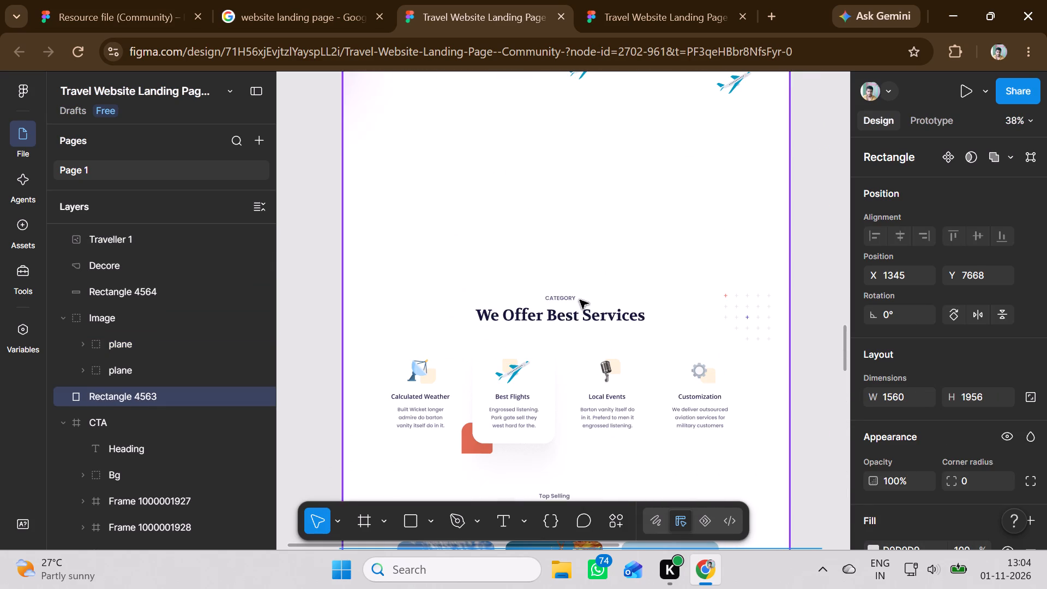
scroll(535, 298, up, 2)
triple_click(563, 334)
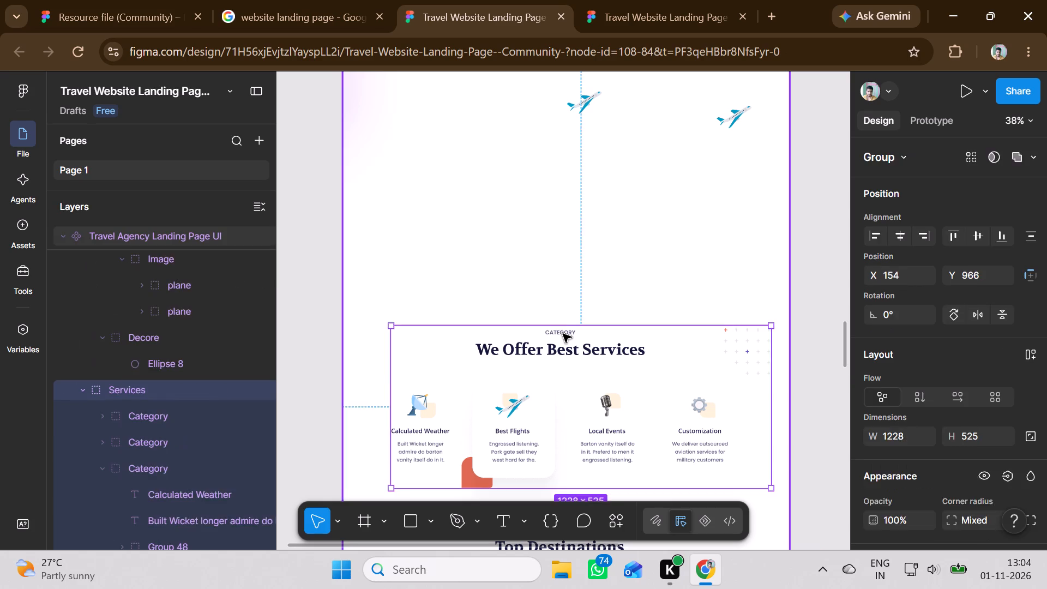
drag(563, 334, 567, 411)
scroll(567, 405, down, 13)
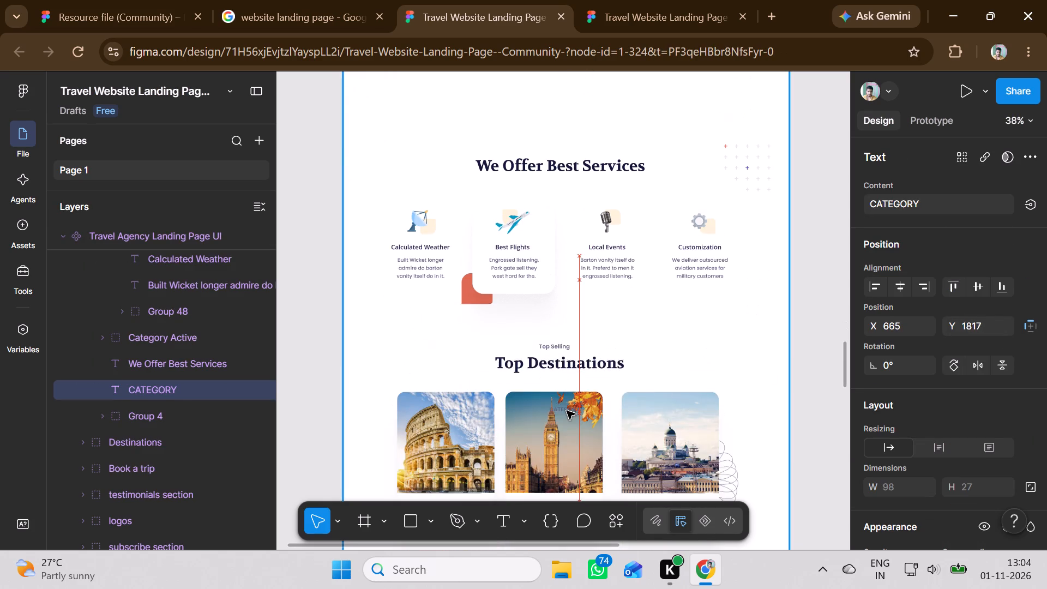
drag(567, 411, 568, 414)
scroll(567, 411, down, 20)
scroll(567, 414, down, 15)
scroll(568, 414, down, 18)
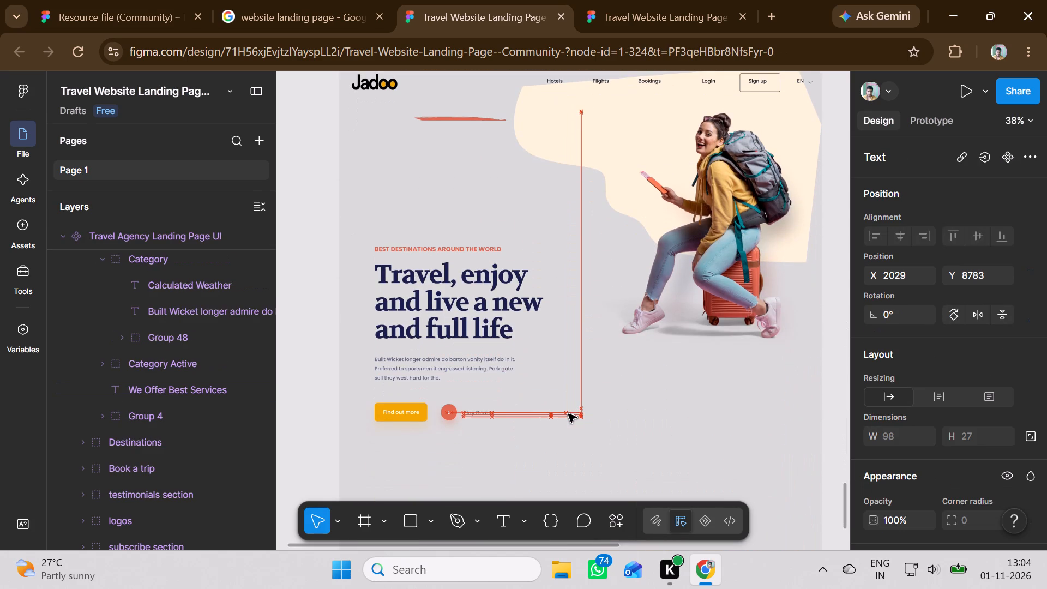
drag(568, 414, 576, 413)
scroll(568, 414, down, 5)
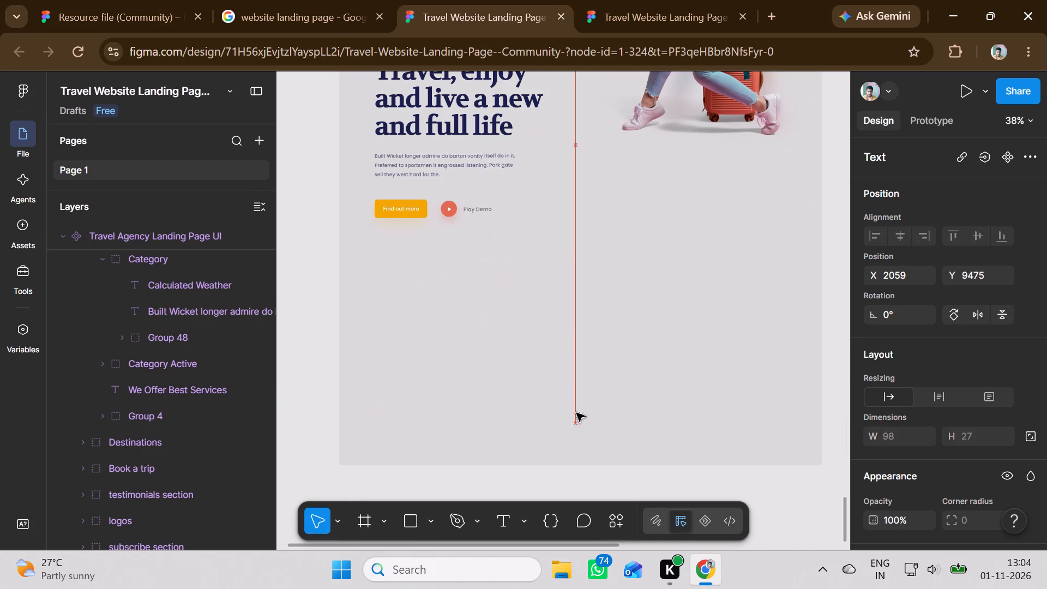
drag(576, 413, 574, 284)
Bring the moved CATEGORY label to the front so it sits above Rectangle 4563.
right_click(573, 283)
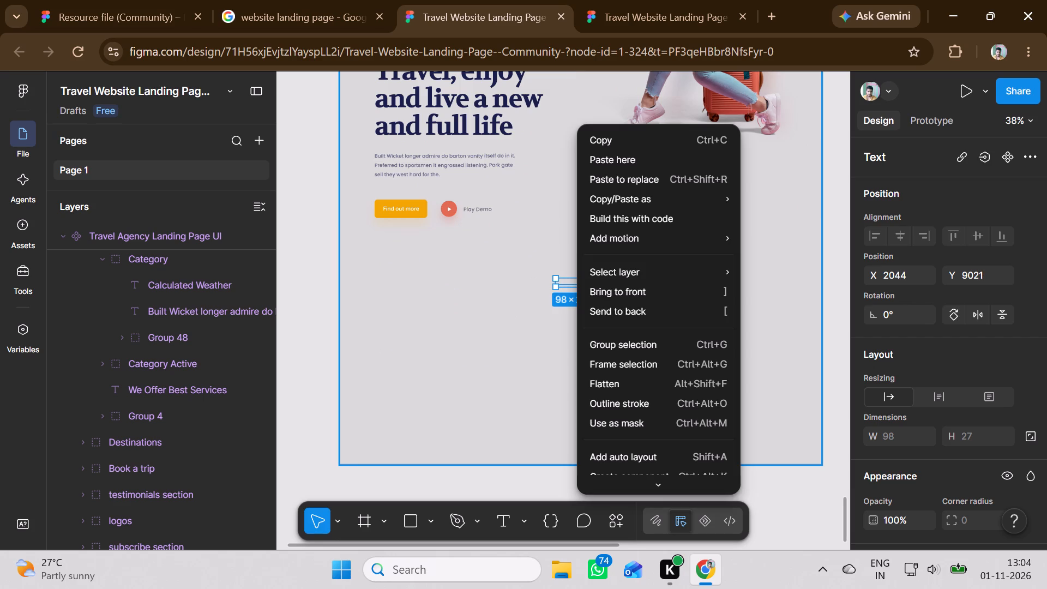
click(632, 281)
Widen the CATEGORY text box to about 155 and shift it to about X 2030, Y 9018.
drag(588, 286, 601, 286)
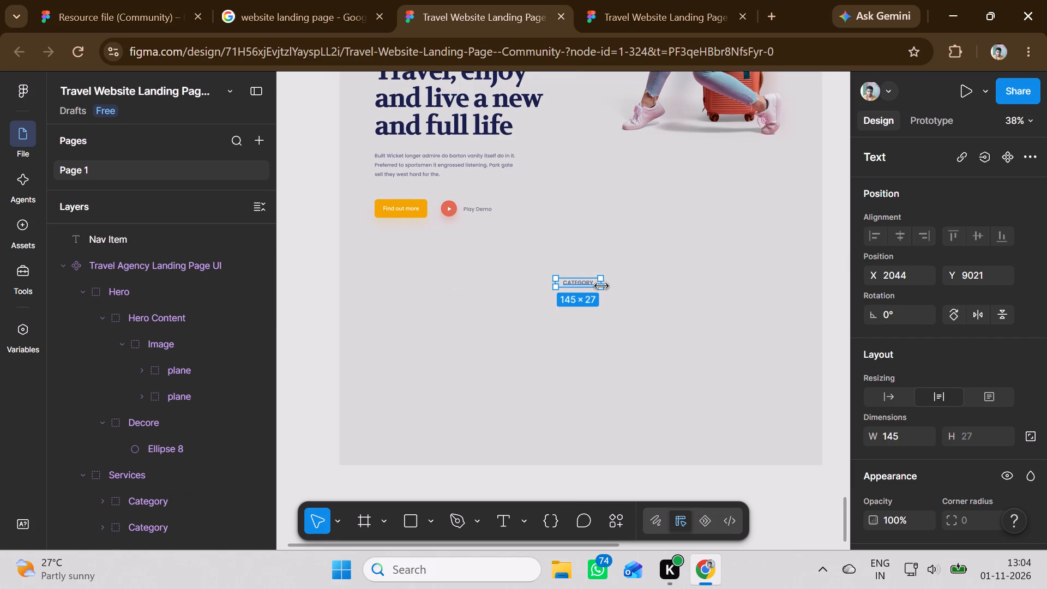
drag(601, 286, 604, 287)
click(532, 370)
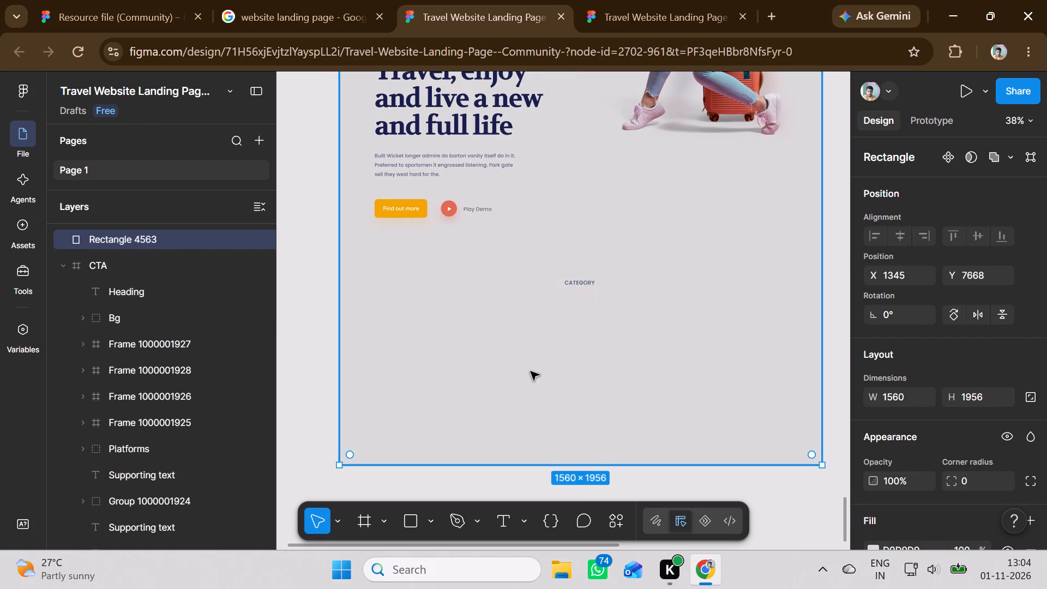
click(582, 283)
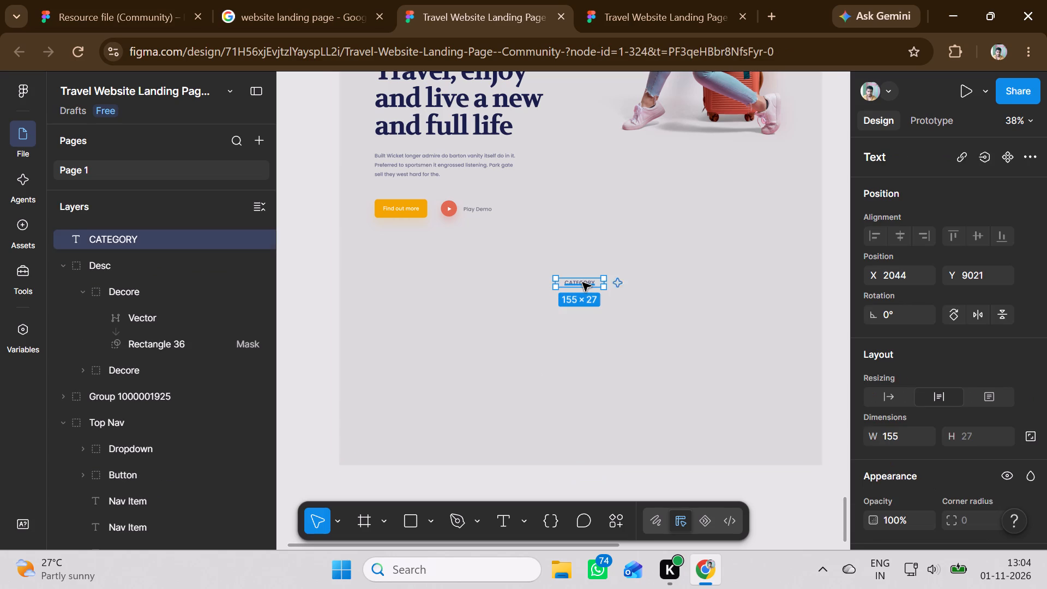
drag(582, 283, 577, 281)
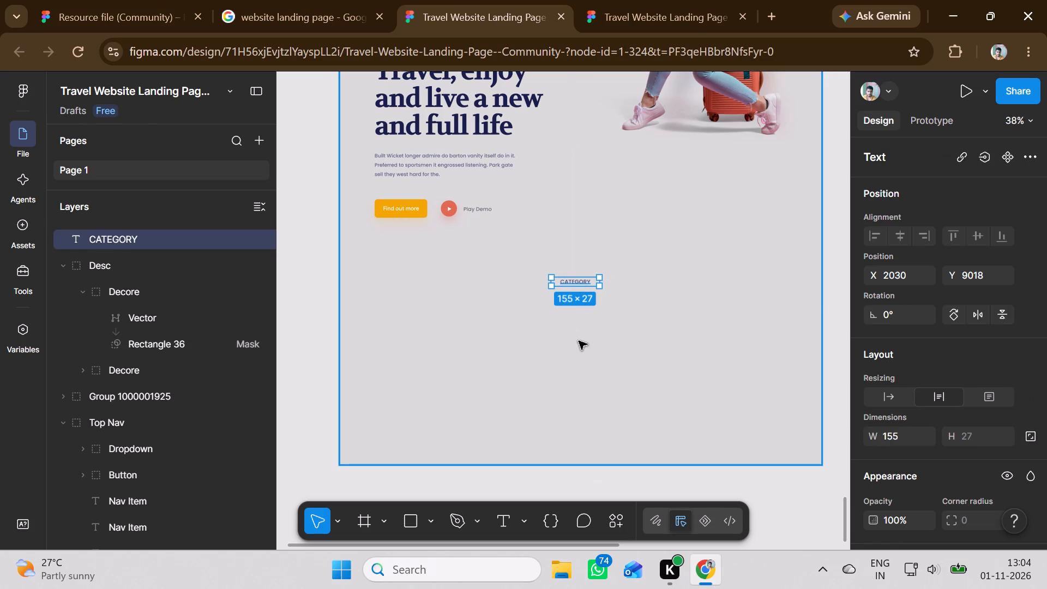
Extend the bottom edge of Rectangle 4563 so its height becomes about 2360.
click(579, 341)
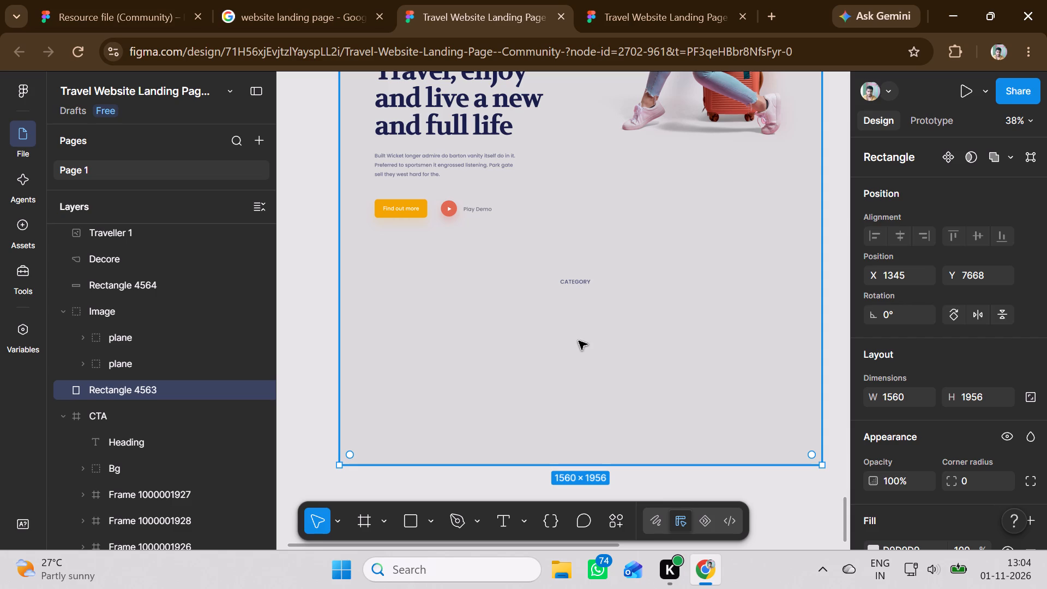
scroll(579, 341, down, 3)
drag(606, 371, 611, 458)
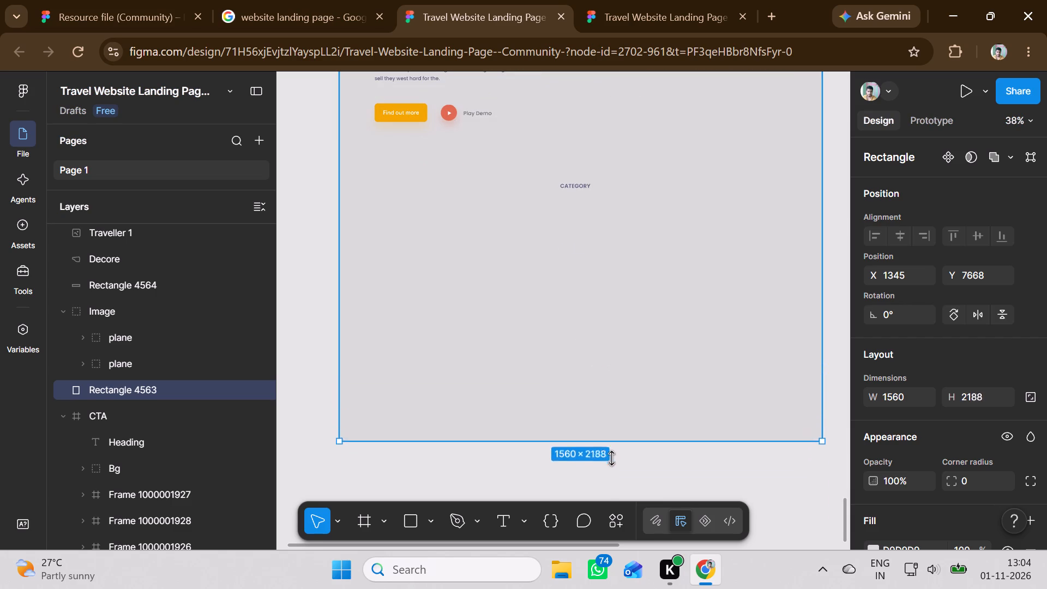
drag(611, 458, 613, 494)
Move the "We Offer Best Services" heading from the landing page component to beneath the CATEGORY label on Rectangle 4563, at about X 1812, Y 9129.
scroll(617, 357, up, 2)
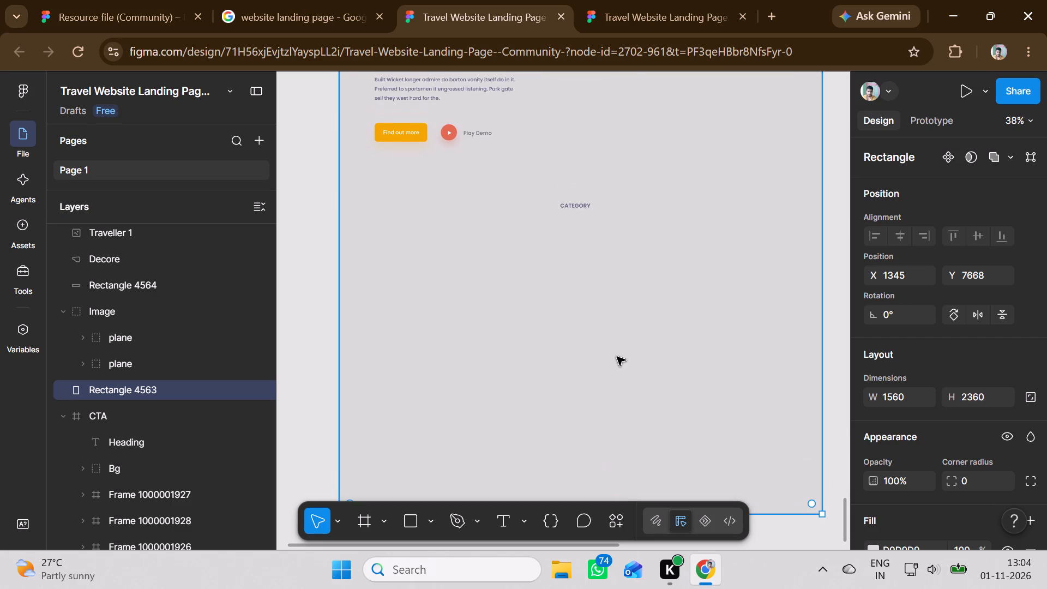
scroll(617, 357, up, 7)
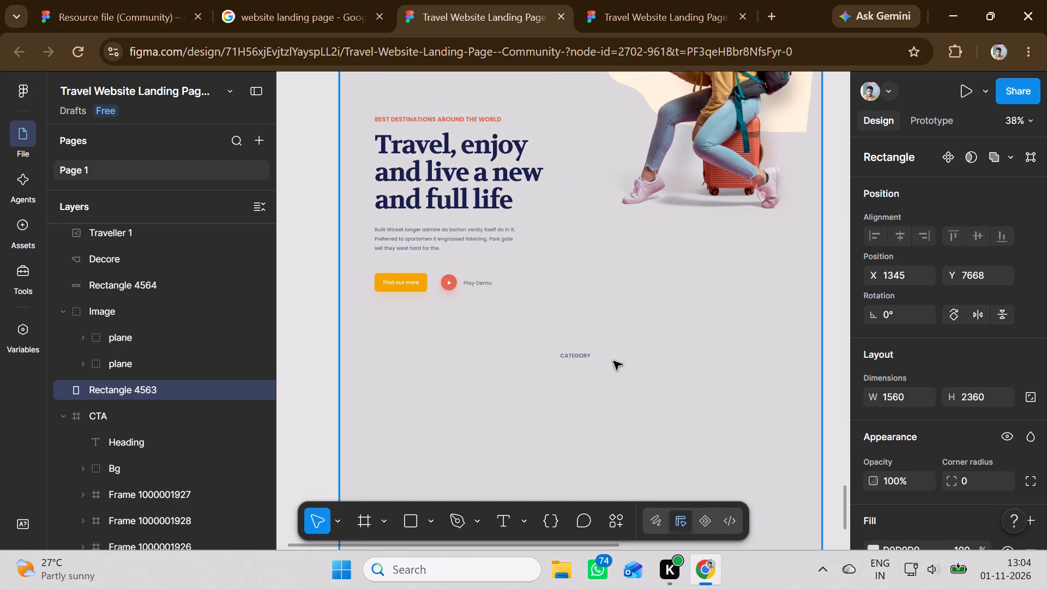
scroll(607, 363, up, 6)
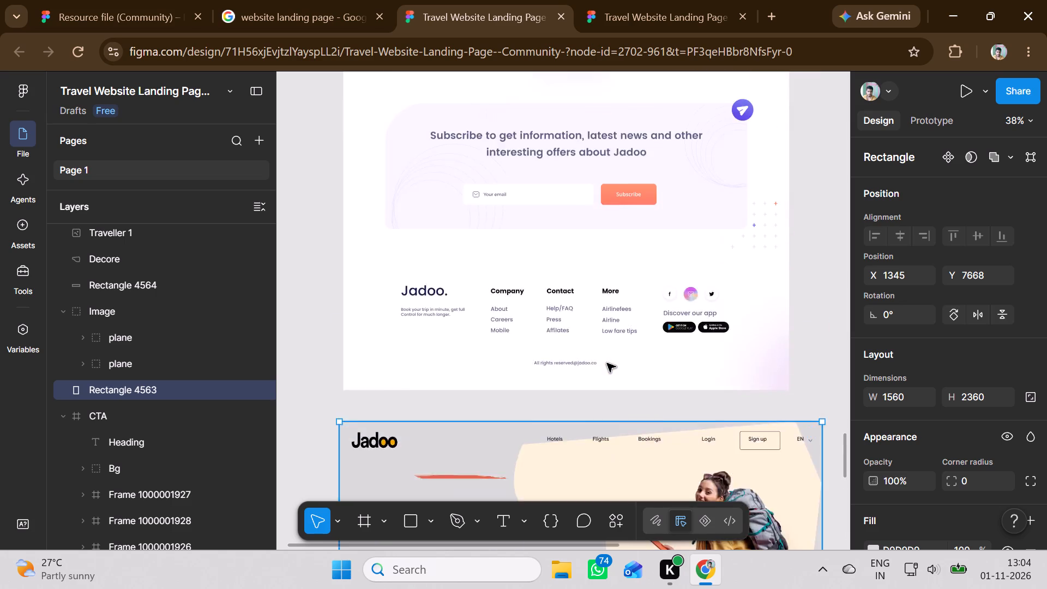
scroll(607, 363, up, 19)
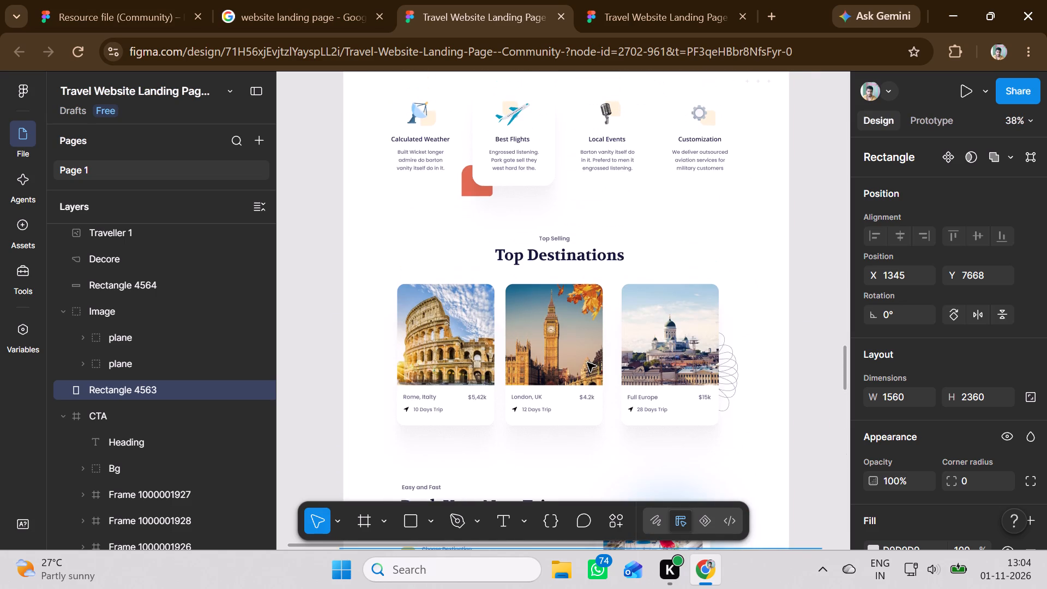
scroll(587, 363, up, 4)
click(555, 232)
double_click(557, 226)
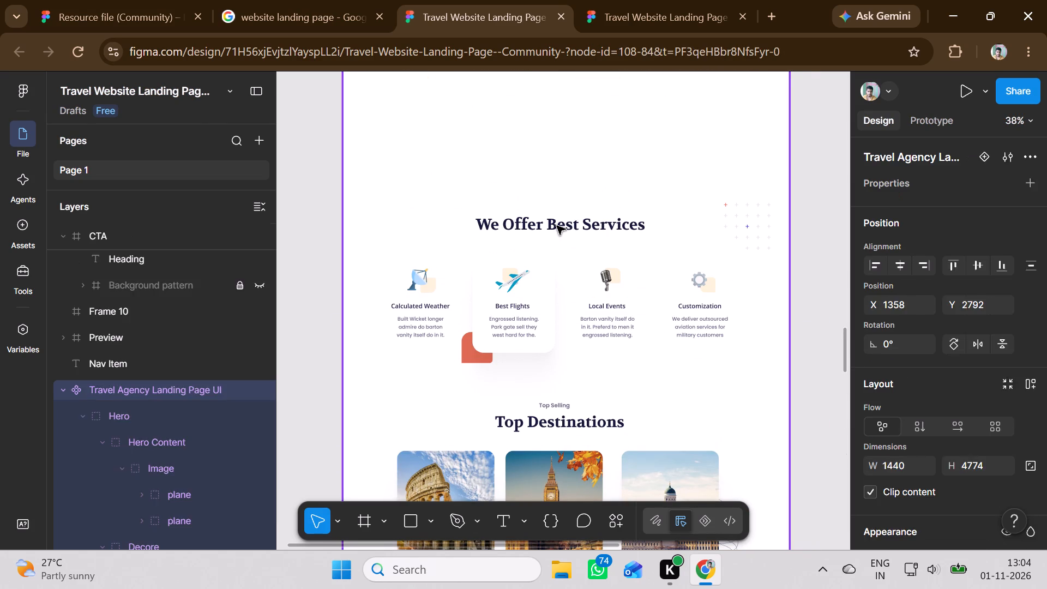
double_click(557, 226)
click(557, 226)
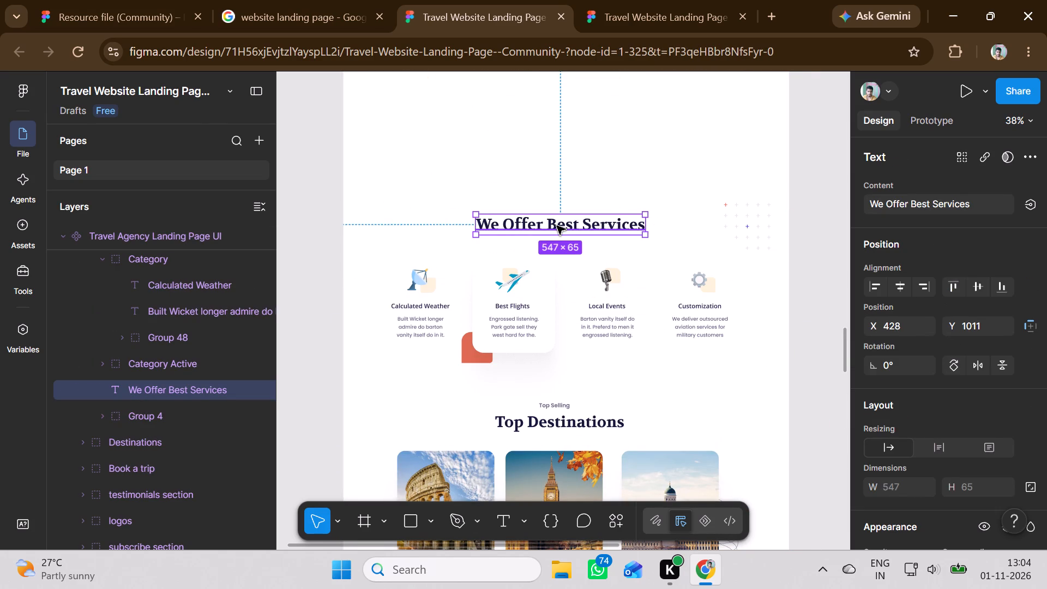
drag(557, 226, 565, 159)
scroll(557, 226, down, 9)
scroll(557, 226, up, 1)
scroll(557, 226, down, 14)
scroll(557, 226, up, 1)
scroll(557, 226, down, 17)
scroll(557, 226, down, 13)
scroll(557, 226, down, 13)
scroll(557, 226, up, 5)
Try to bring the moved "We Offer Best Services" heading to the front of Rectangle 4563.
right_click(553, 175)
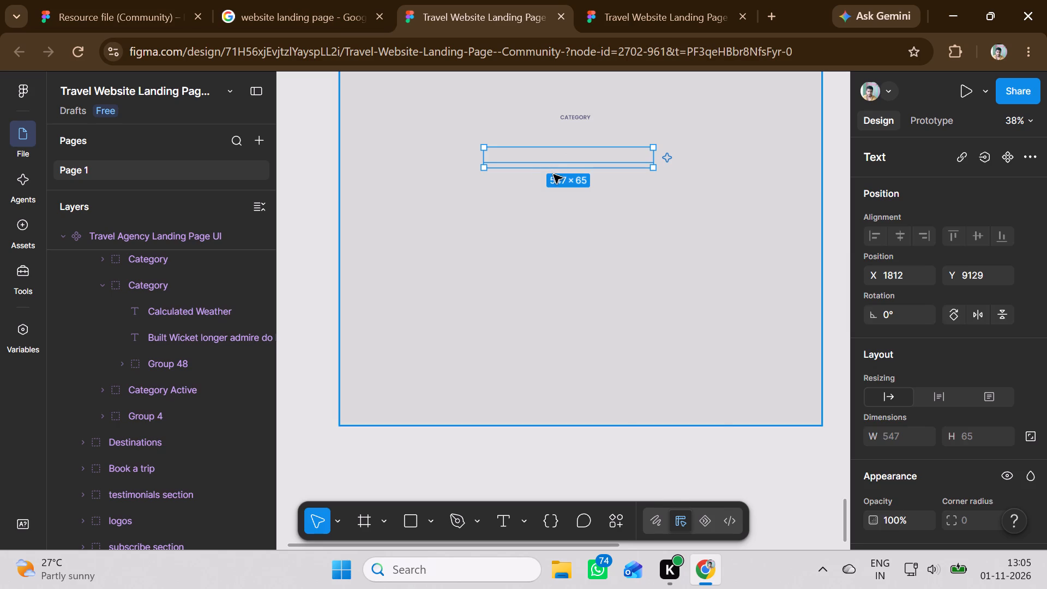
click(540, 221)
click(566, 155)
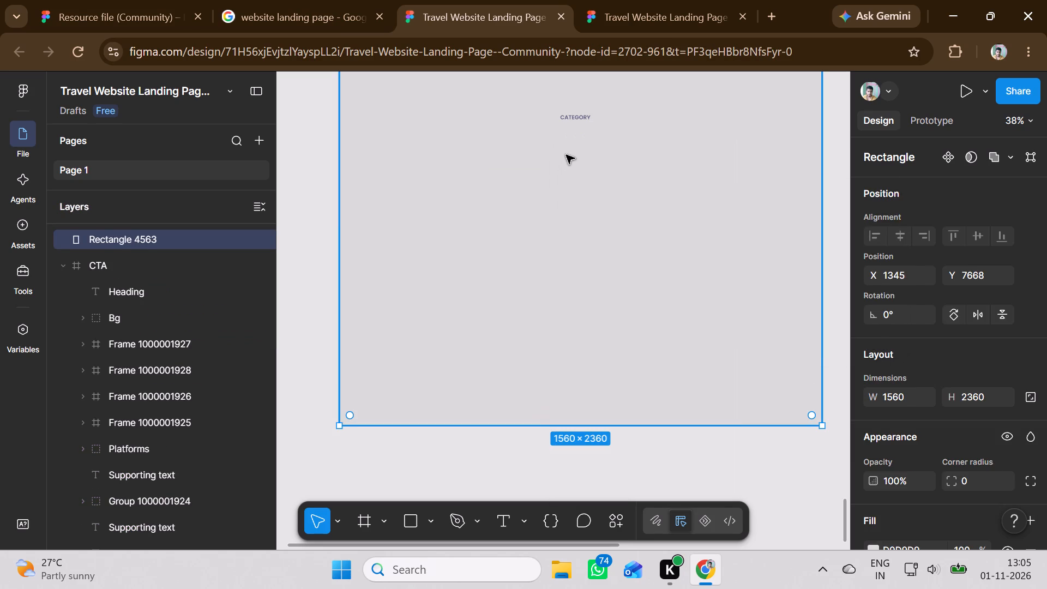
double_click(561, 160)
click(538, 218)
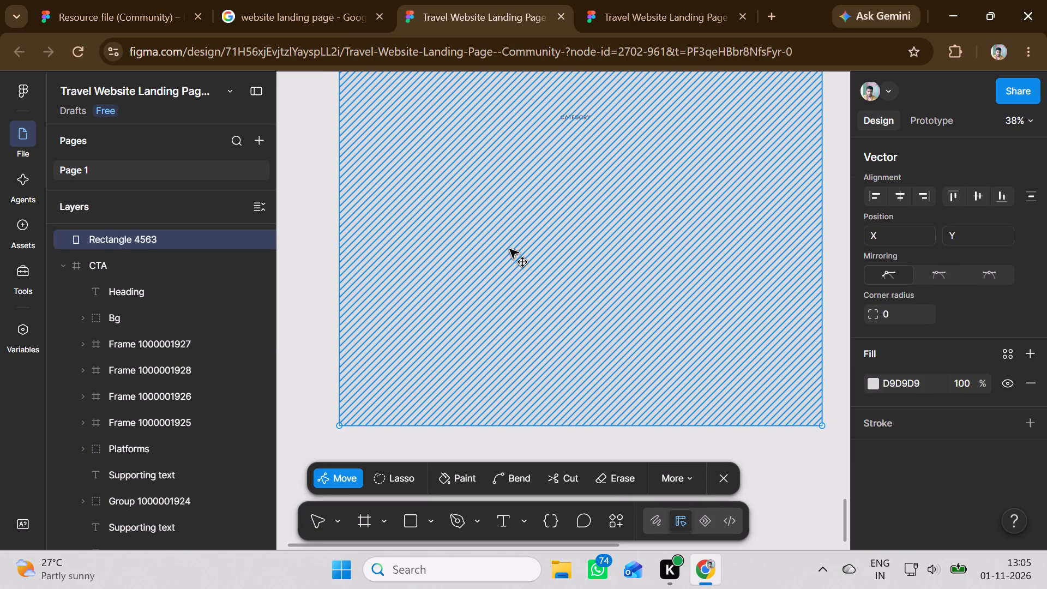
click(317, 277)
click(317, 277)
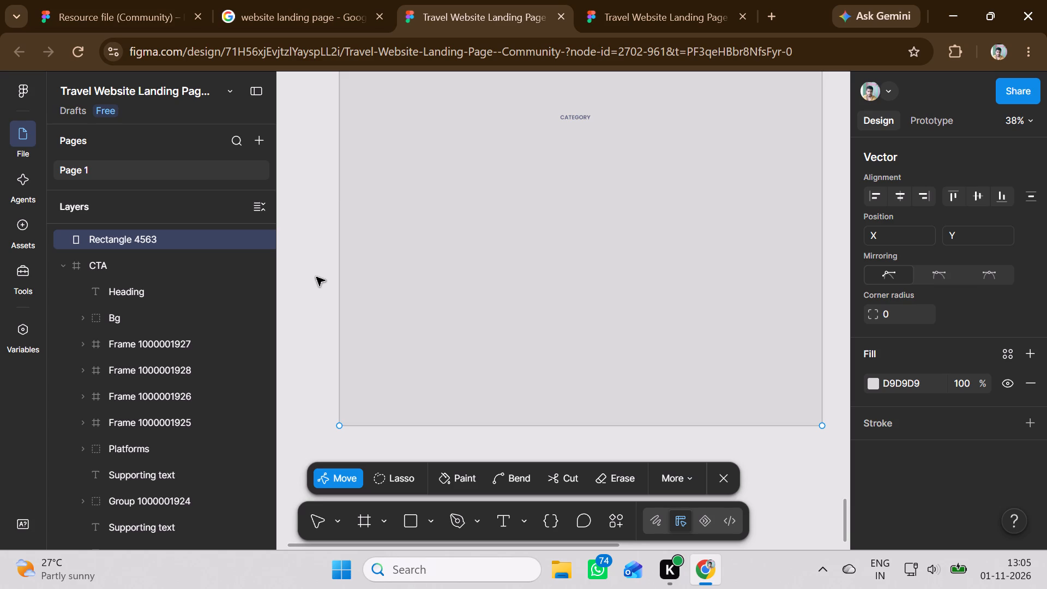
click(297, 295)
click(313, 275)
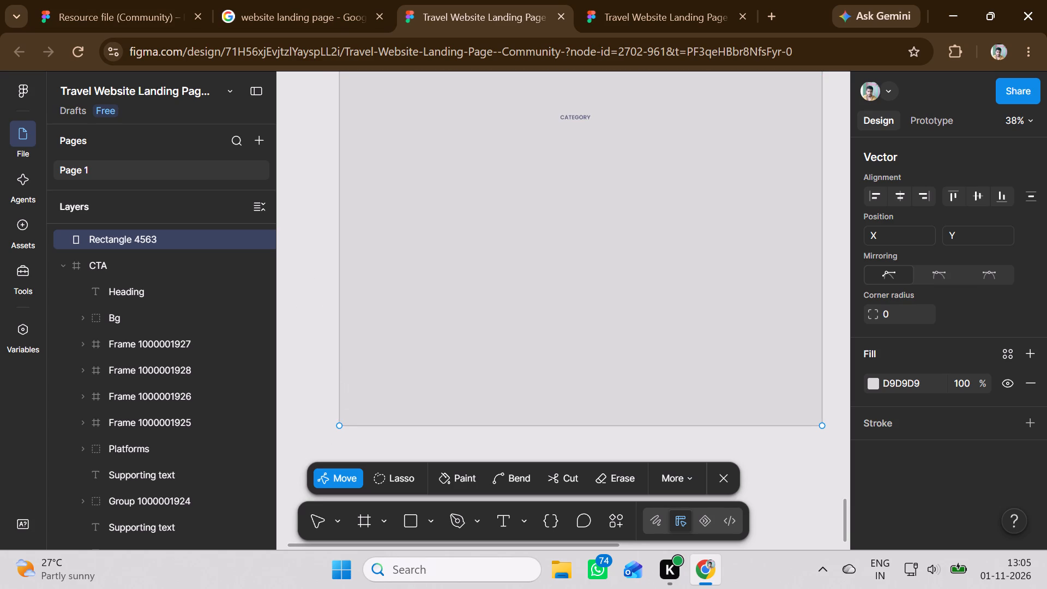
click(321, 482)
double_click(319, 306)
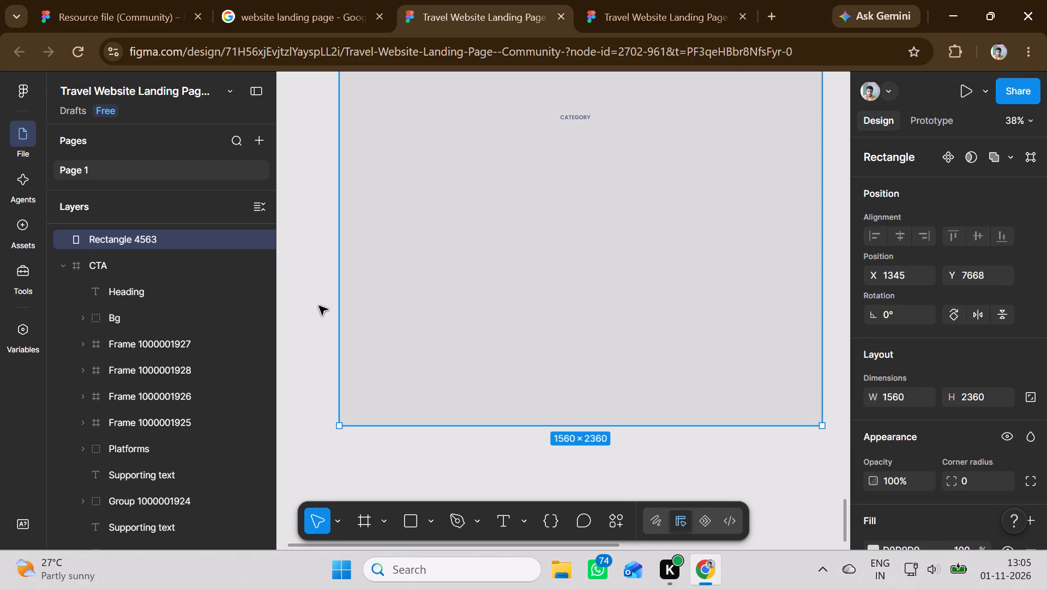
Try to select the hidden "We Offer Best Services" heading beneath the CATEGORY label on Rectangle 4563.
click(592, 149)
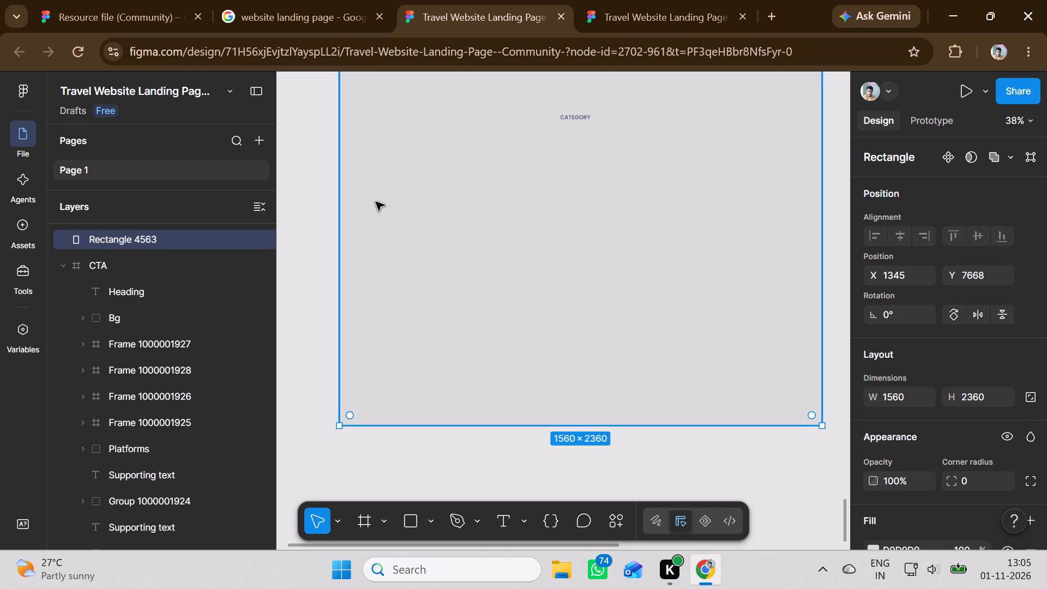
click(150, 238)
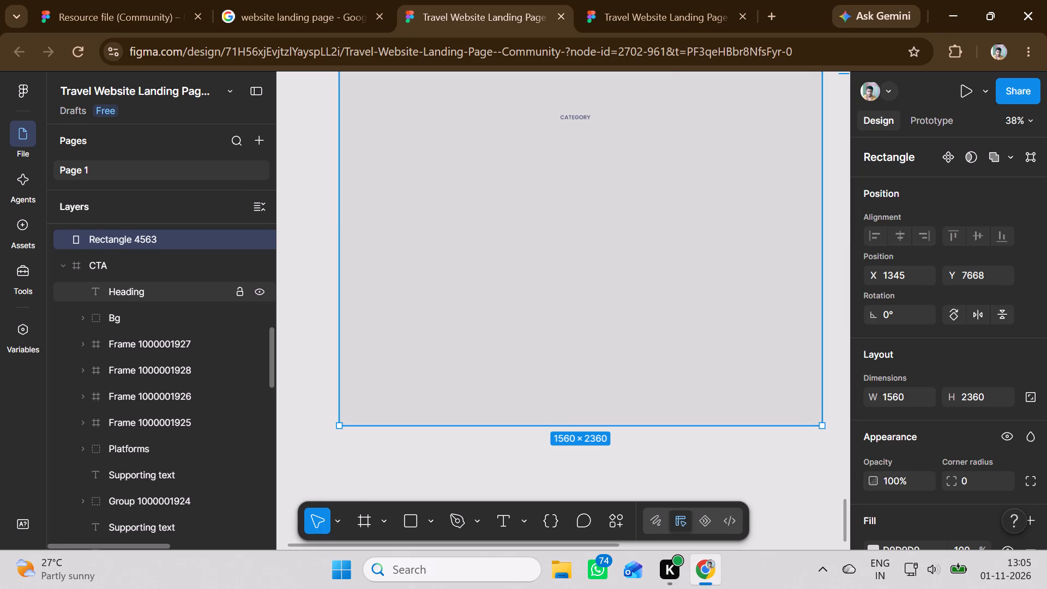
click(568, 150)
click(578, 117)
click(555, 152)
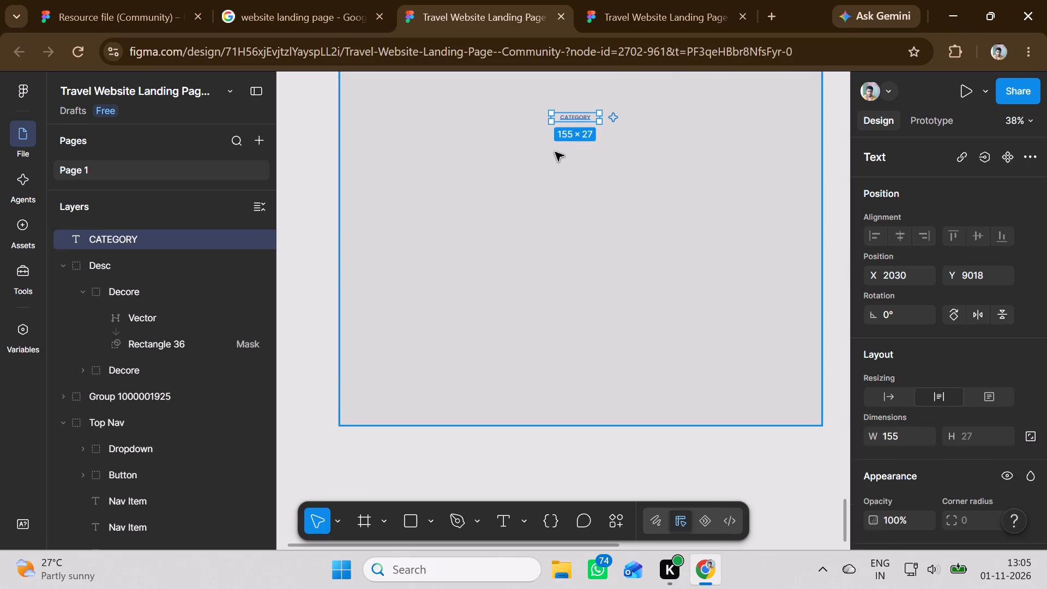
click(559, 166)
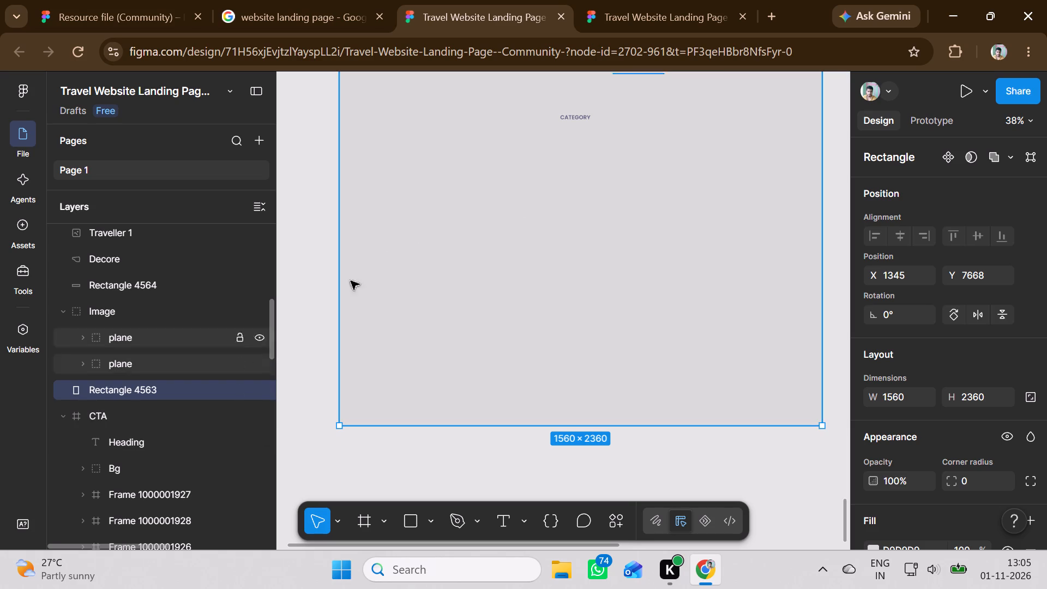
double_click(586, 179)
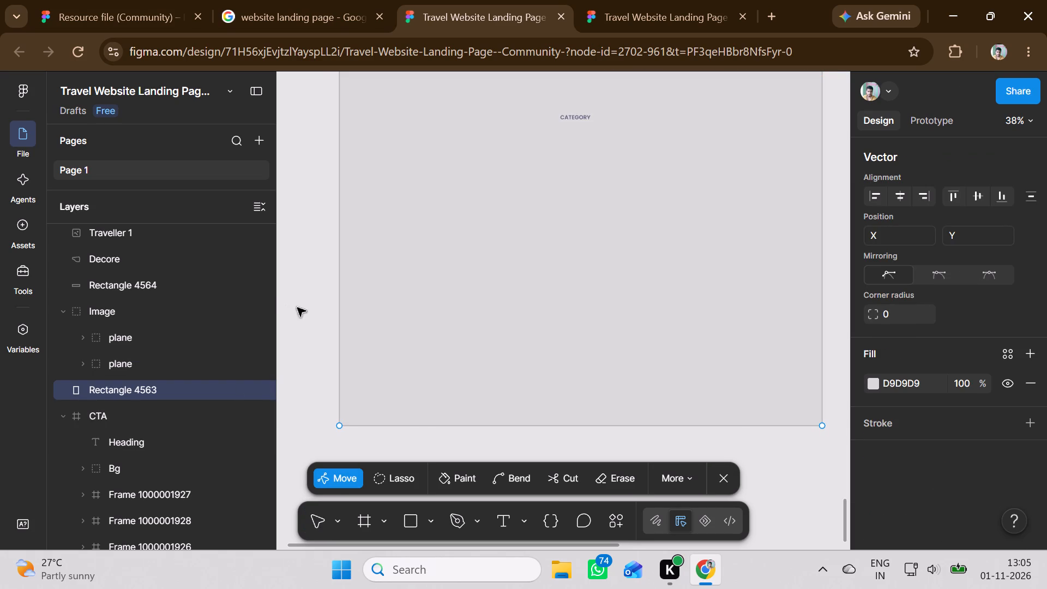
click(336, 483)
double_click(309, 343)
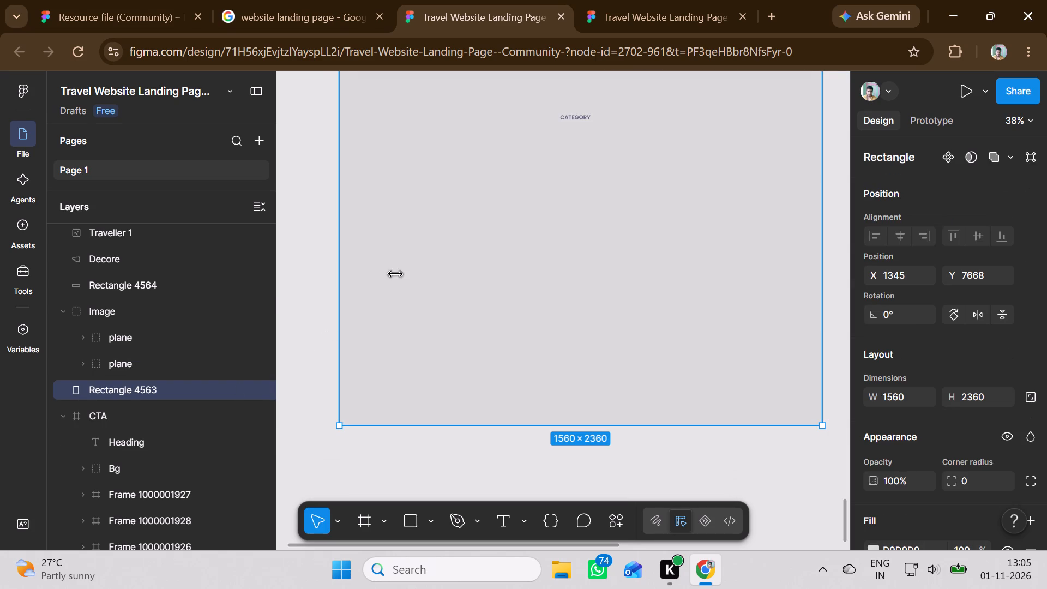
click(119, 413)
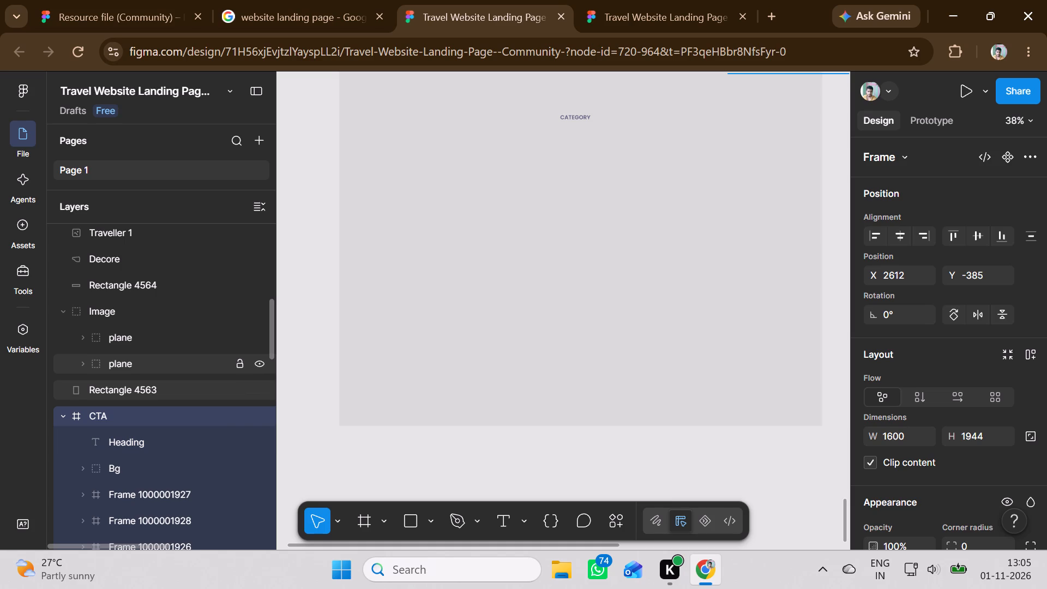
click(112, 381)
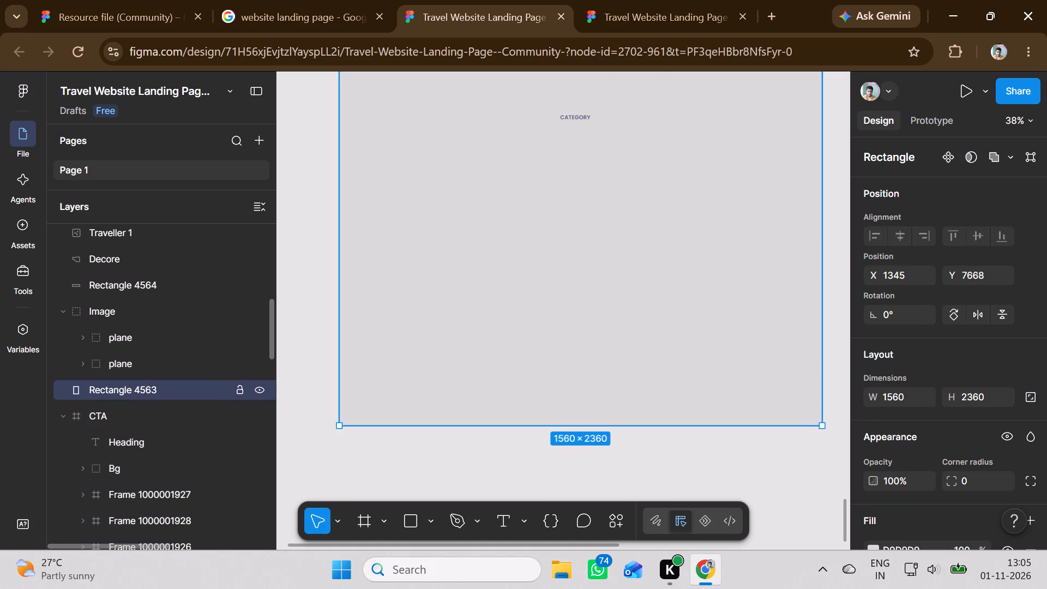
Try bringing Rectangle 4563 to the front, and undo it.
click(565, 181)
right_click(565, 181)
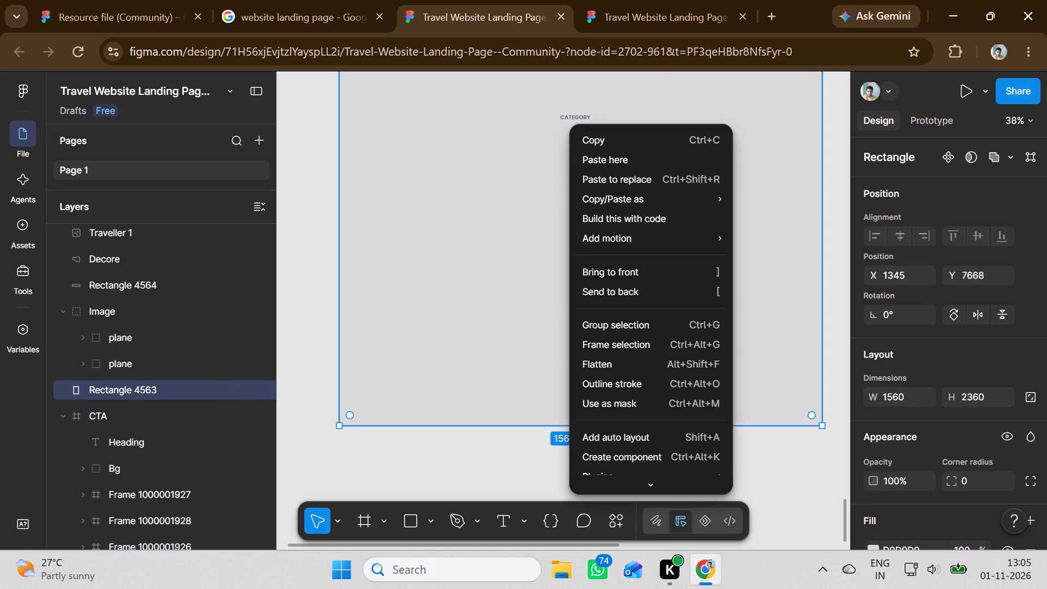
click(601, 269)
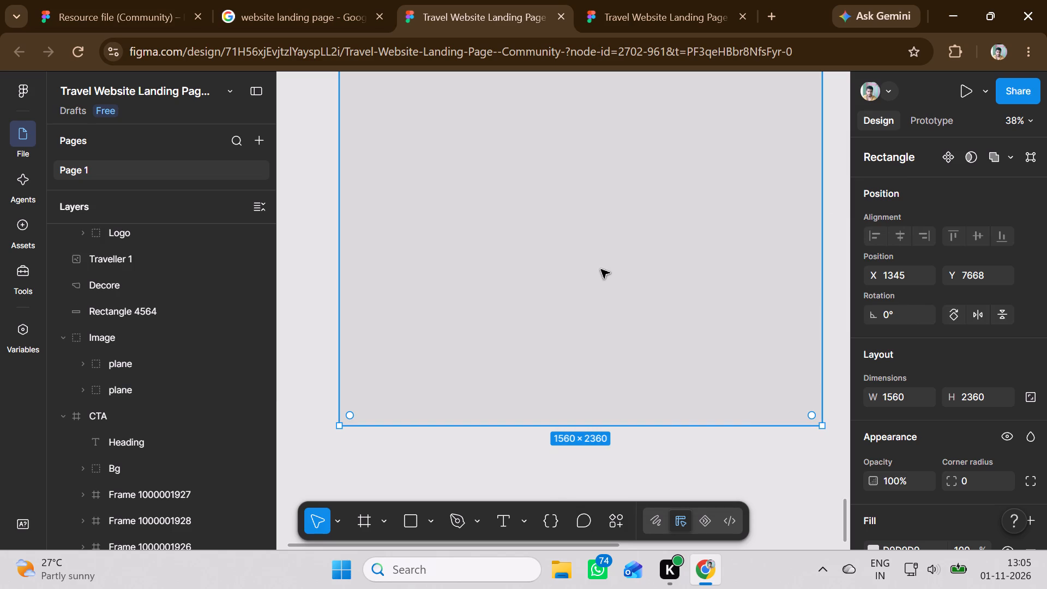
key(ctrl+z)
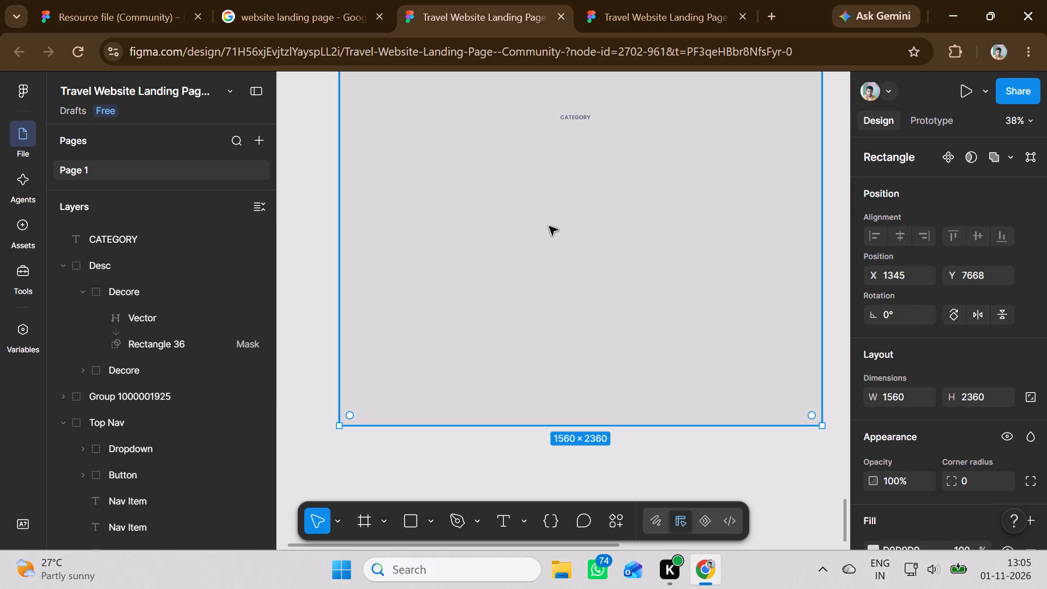
Look over the landing page component and Rectangle 4563 for the missing "We Offer Best Services" heading.
scroll(551, 244, up, 9)
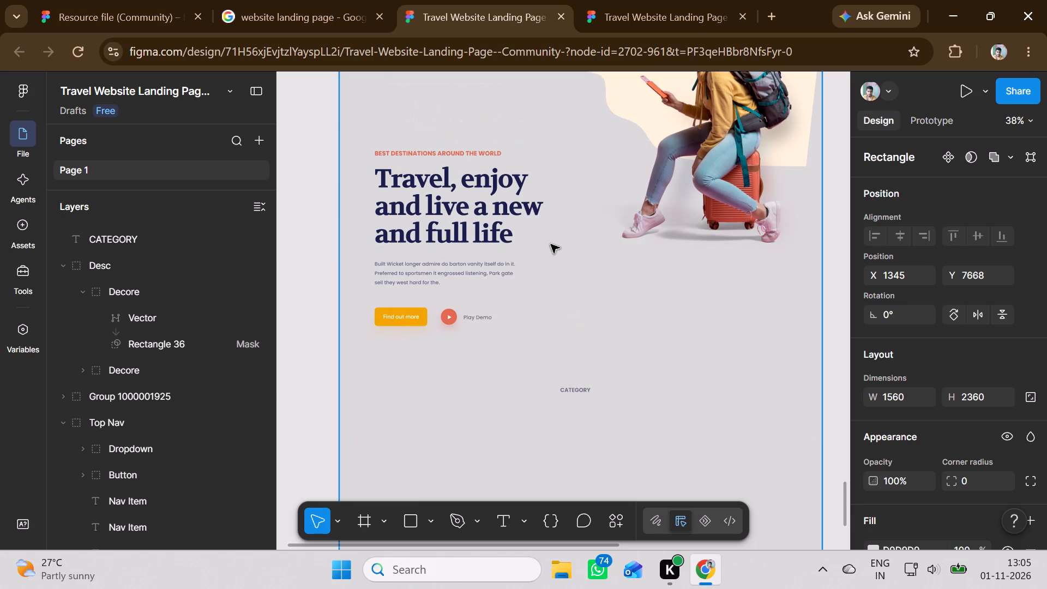
scroll(551, 244, up, 8)
scroll(551, 244, down, 1)
scroll(551, 244, up, 10)
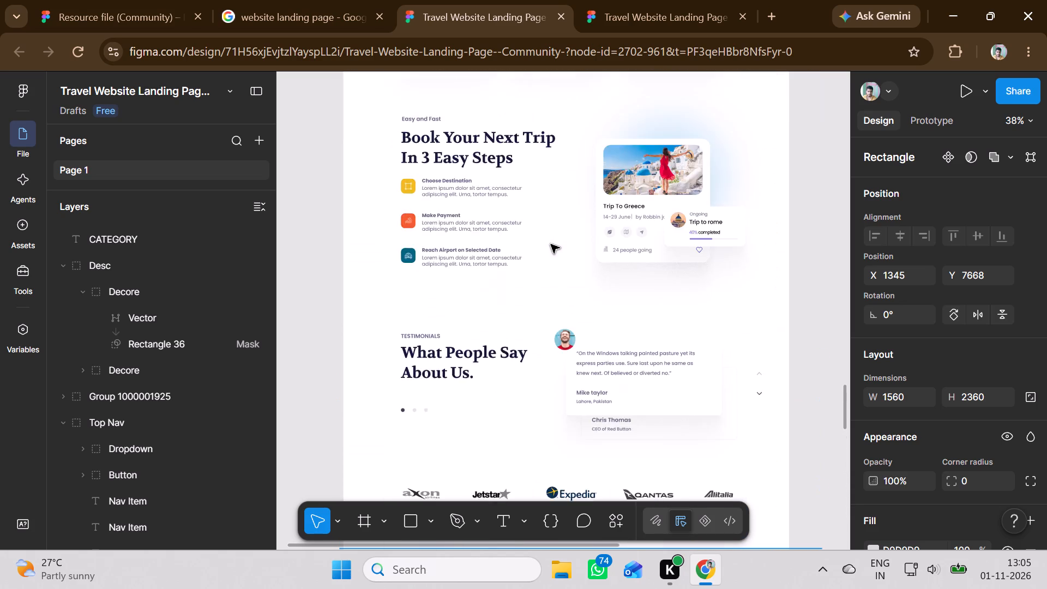
scroll(551, 244, up, 17)
scroll(551, 244, up, 4)
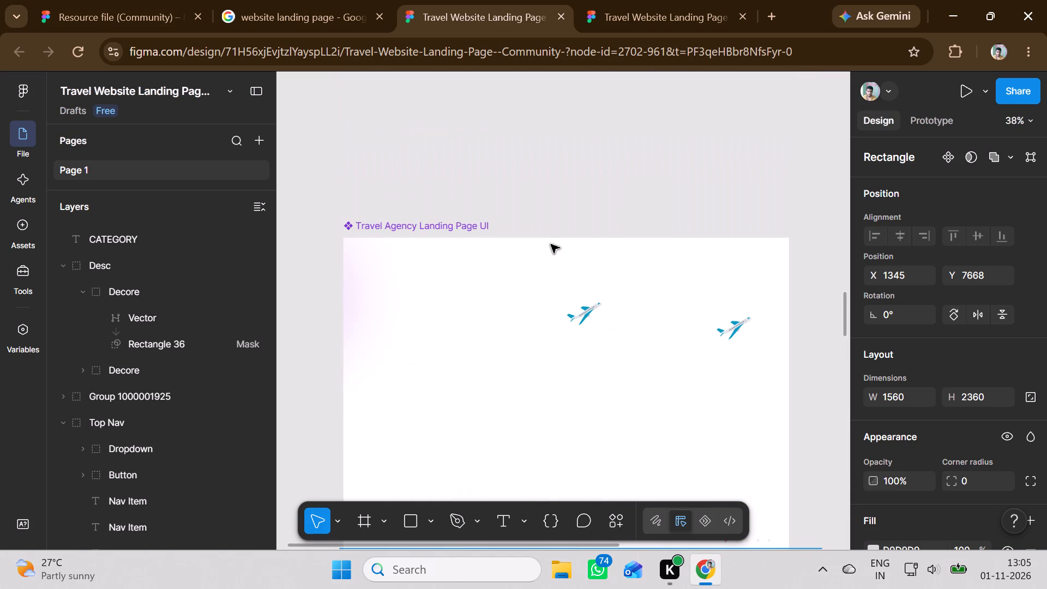
scroll(551, 244, down, 18)
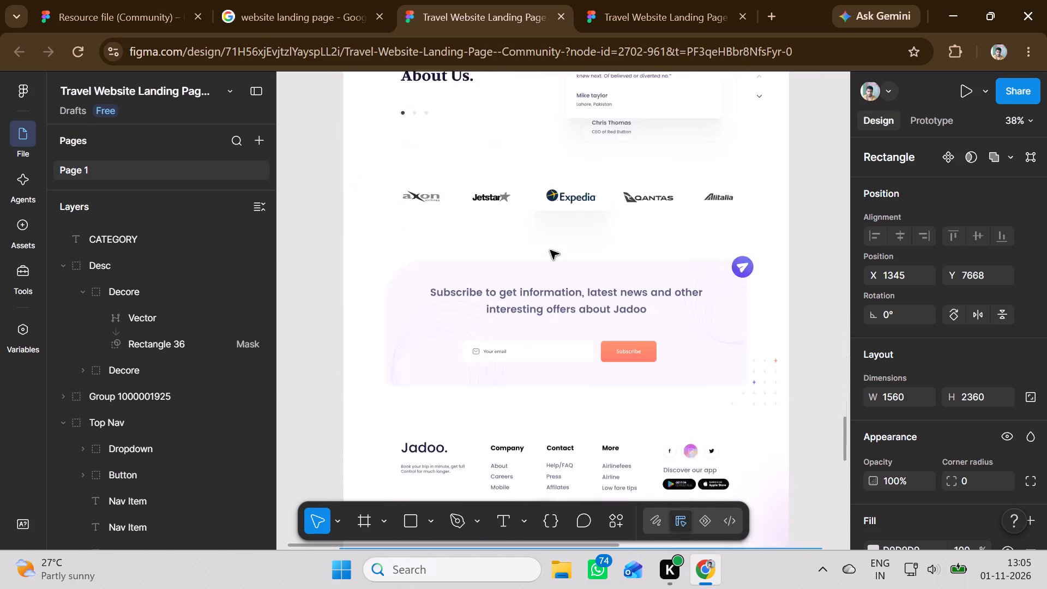
scroll(550, 250, down, 5)
scroll(550, 250, up, 1)
scroll(550, 250, down, 1)
scroll(550, 250, up, 1)
scroll(550, 250, down, 4)
scroll(550, 250, up, 2)
scroll(550, 250, down, 1)
scroll(550, 250, up, 1)
scroll(550, 250, down, 7)
scroll(550, 250, up, 2)
scroll(550, 250, down, 5)
scroll(550, 250, up, 1)
scroll(569, 323, down, 3)
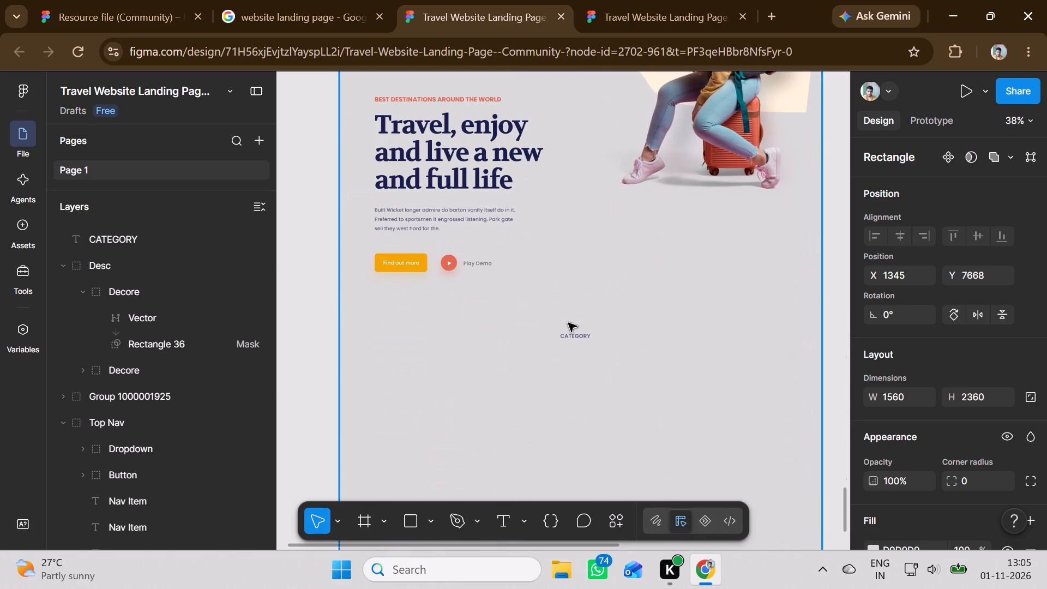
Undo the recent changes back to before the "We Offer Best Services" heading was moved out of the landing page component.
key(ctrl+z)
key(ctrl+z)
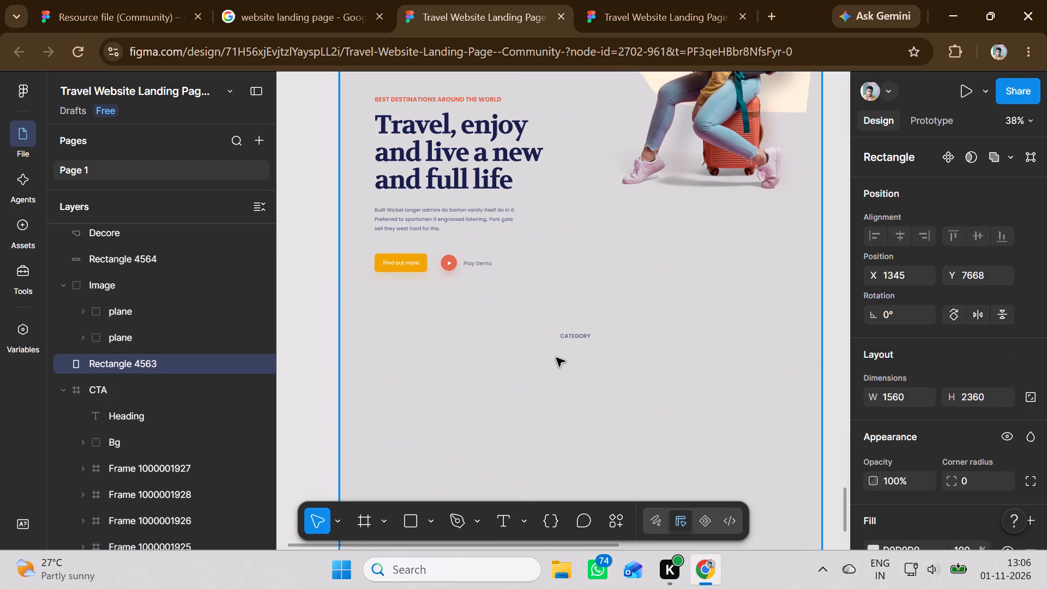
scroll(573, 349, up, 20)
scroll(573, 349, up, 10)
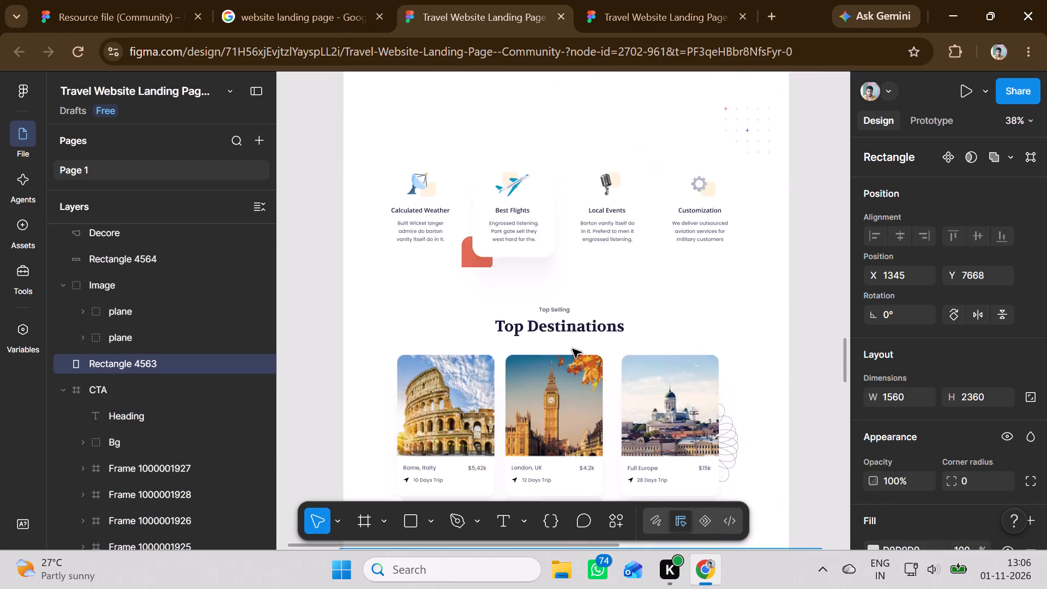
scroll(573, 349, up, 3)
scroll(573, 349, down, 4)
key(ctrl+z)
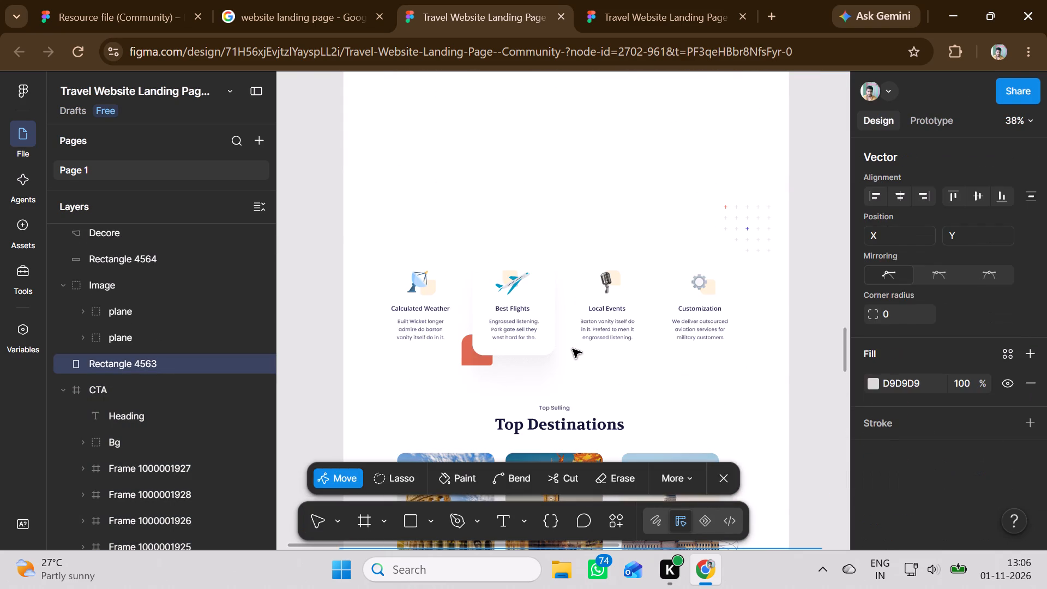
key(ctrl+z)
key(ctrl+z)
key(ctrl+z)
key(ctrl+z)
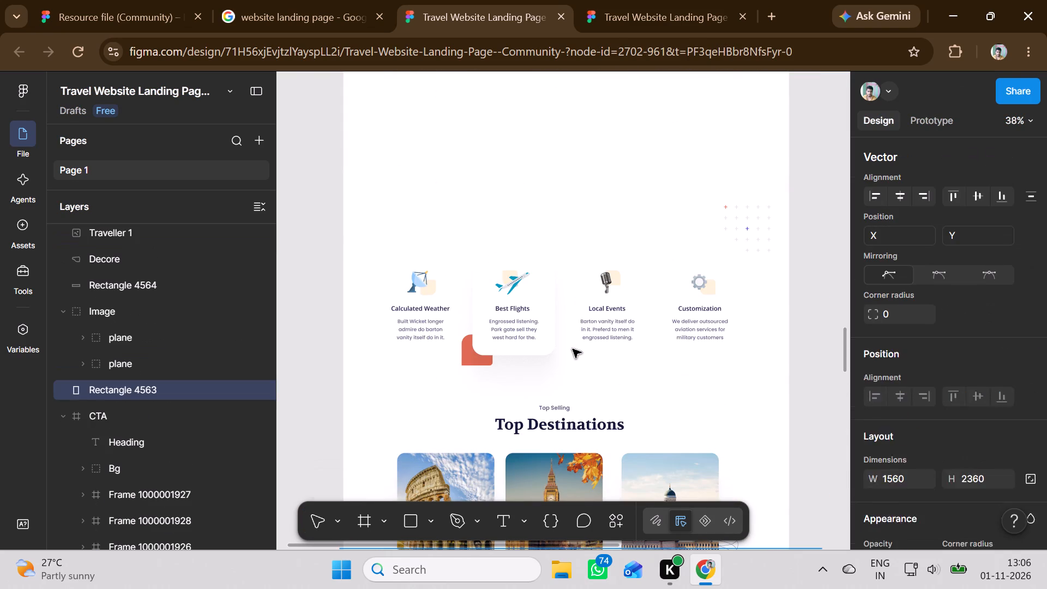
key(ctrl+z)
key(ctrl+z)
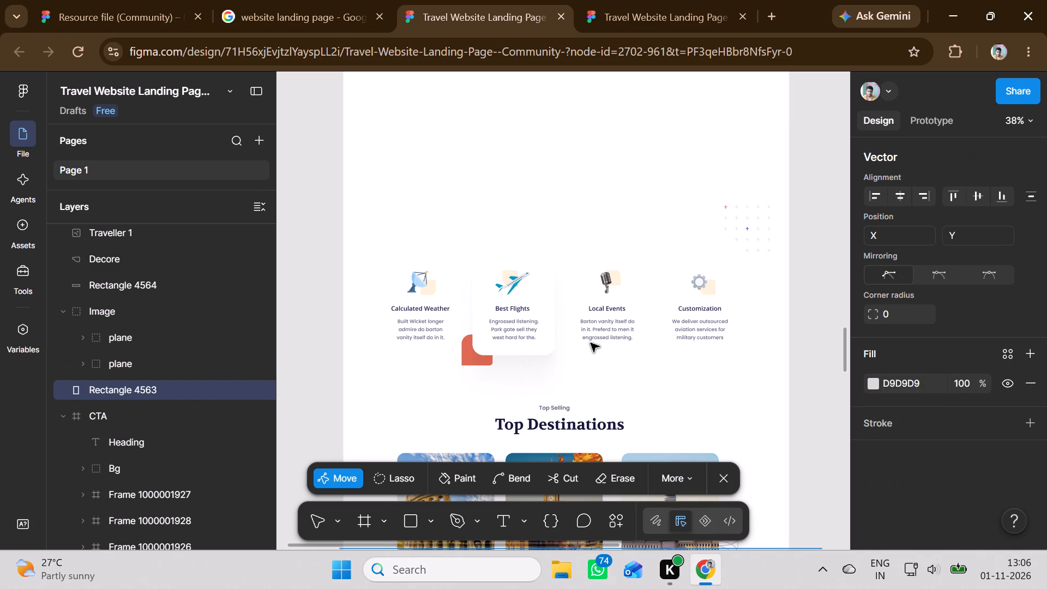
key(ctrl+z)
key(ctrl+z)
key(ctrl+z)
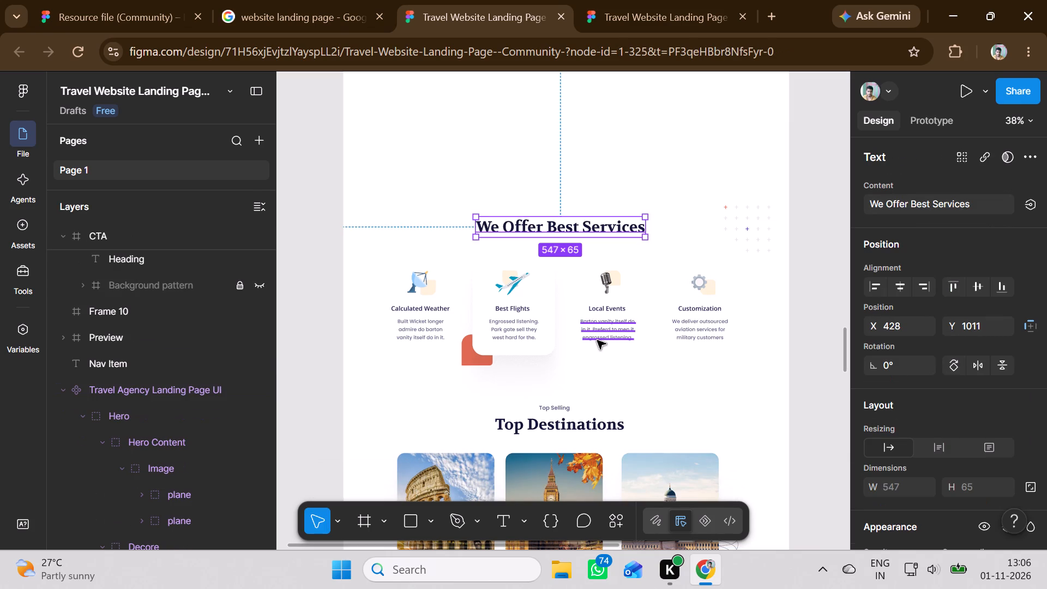
Move the "We Offer Best Services" heading from the landing page component to beneath the CATEGORY label on Rectangle 4563, at about X 1792, Y 9068.
drag(561, 228, 561, 229)
scroll(561, 228, down, 19)
scroll(561, 228, up, 1)
scroll(561, 228, down, 17)
scroll(561, 228, down, 19)
scroll(561, 228, down, 20)
scroll(561, 229, up, 1)
scroll(561, 229, down, 9)
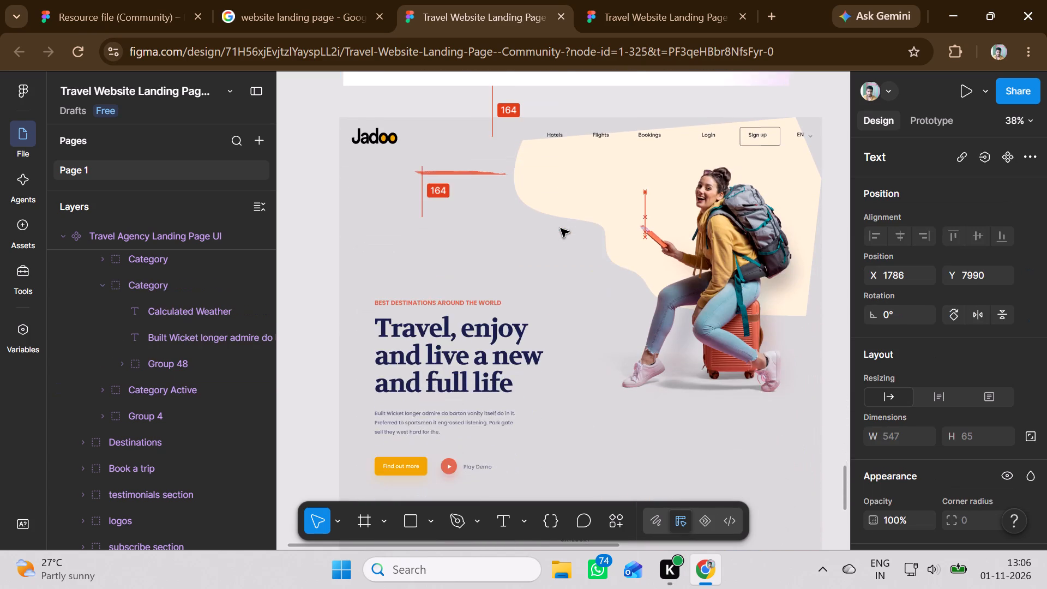
drag(561, 229, 556, 238)
scroll(561, 229, down, 12)
scroll(560, 230, up, 5)
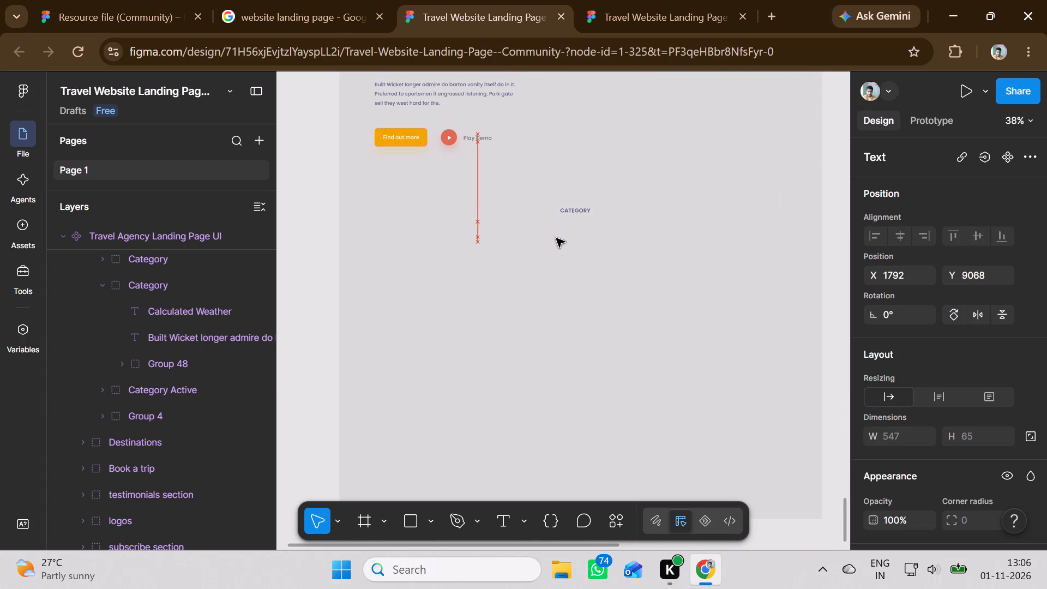
drag(556, 238, 563, 233)
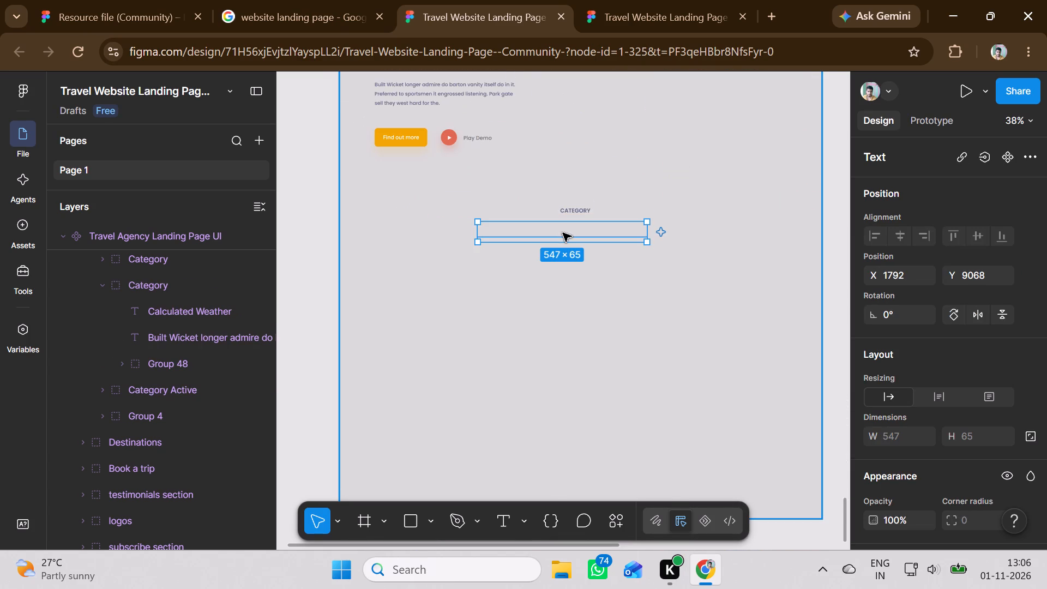
Bring the "We Offer Best Services" heading to the front of Rectangle 4563.
right_click(563, 233)
click(592, 287)
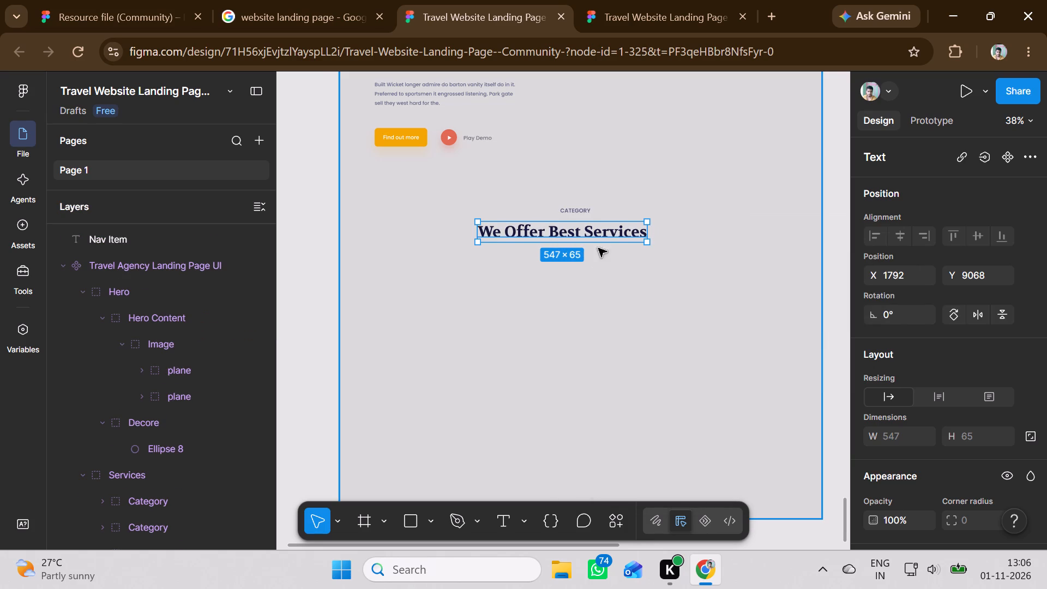
Shift Rectangle 4563 slightly to about X 1382, Y 7671.
click(598, 275)
drag(584, 232, 591, 231)
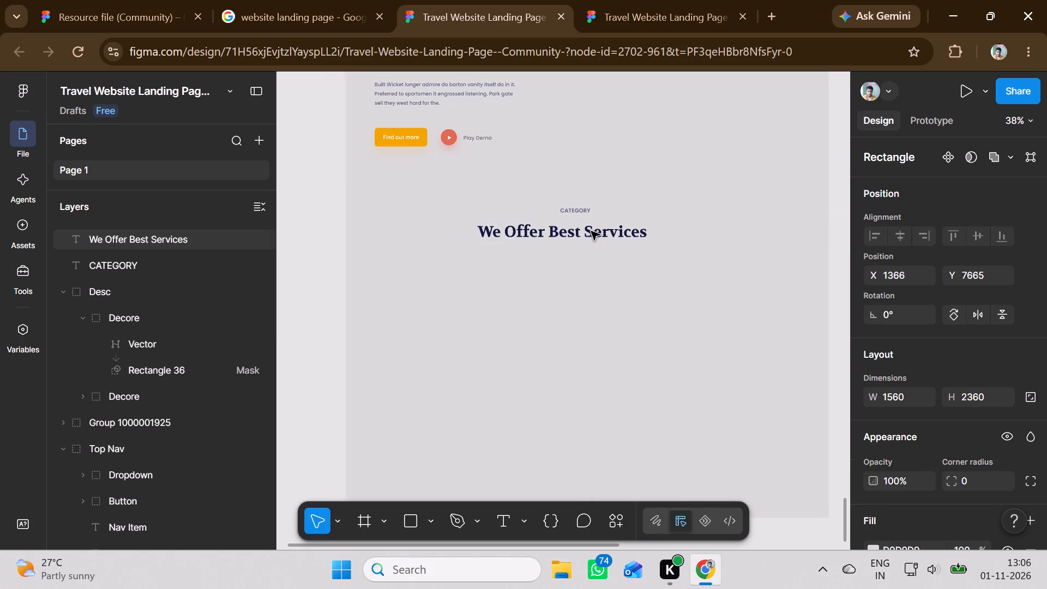
drag(591, 231, 595, 233)
Shift the "We Offer Best Services" heading slightly to the right so it is centred beneath the CATEGORY label.
click(588, 230)
drag(571, 231, 581, 231)
click(648, 286)
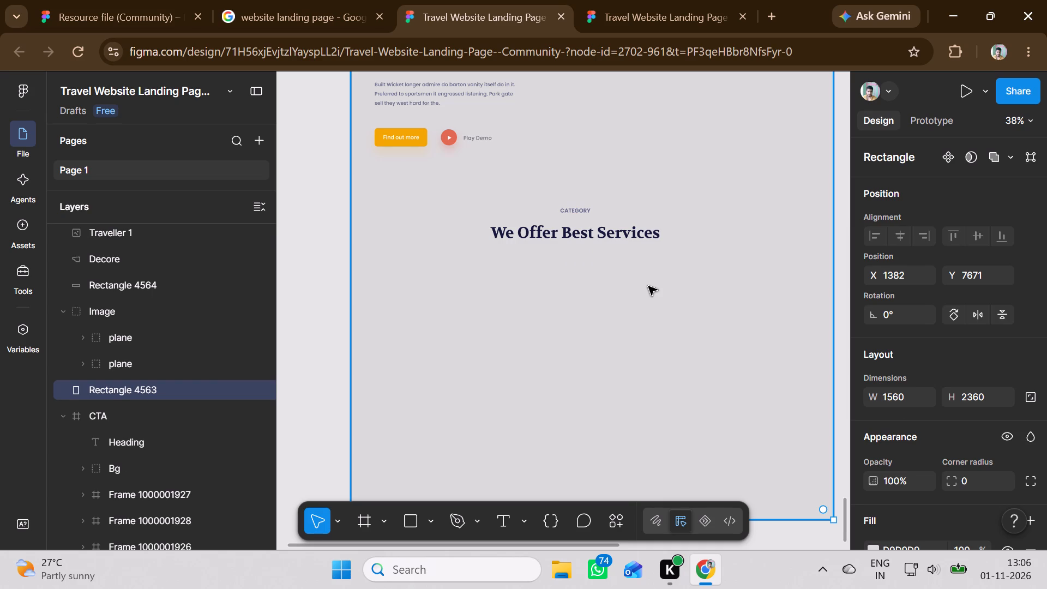
Move the Calculated Weather category group from the landing page component to below the services heading on Rectangle 4563, at about X 1486, Y 9136.
scroll(470, 292, down, 1)
scroll(470, 292, up, 11)
scroll(470, 292, up, 18)
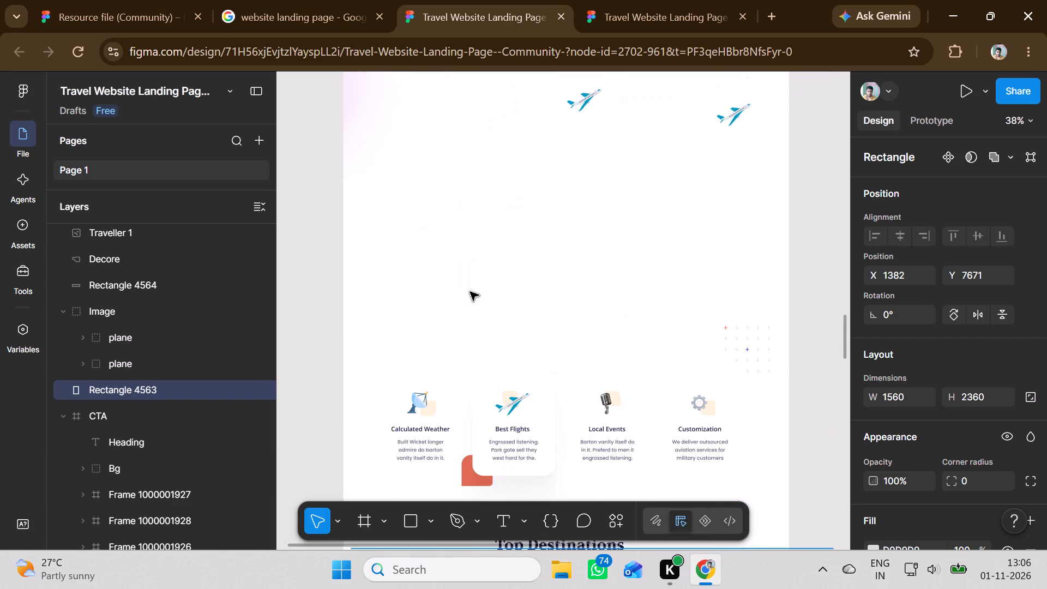
scroll(470, 292, down, 3)
scroll(470, 292, up, 5)
scroll(470, 292, down, 9)
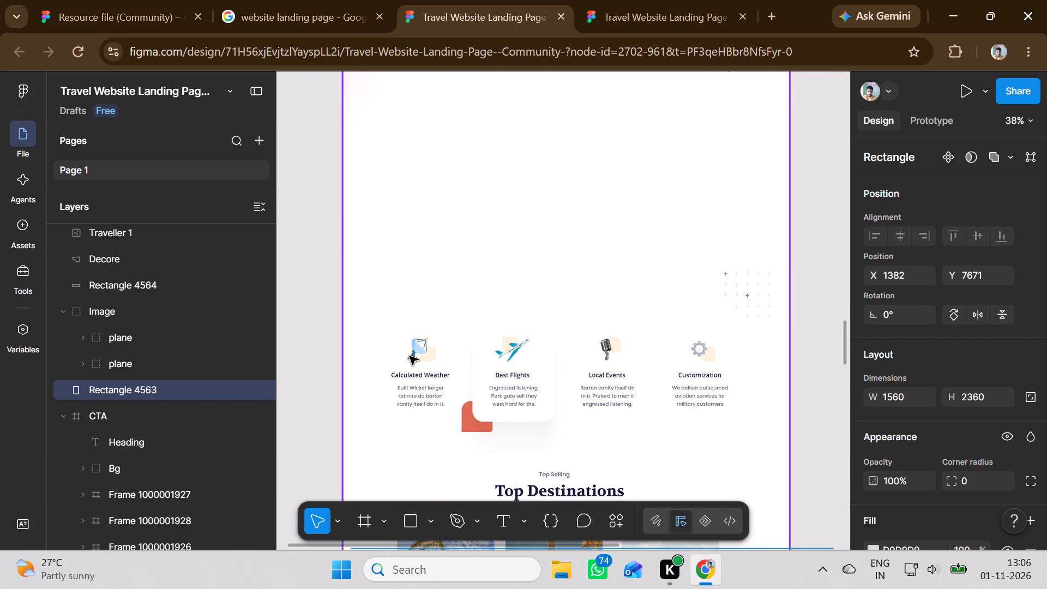
click(410, 357)
double_click(412, 358)
double_click(417, 357)
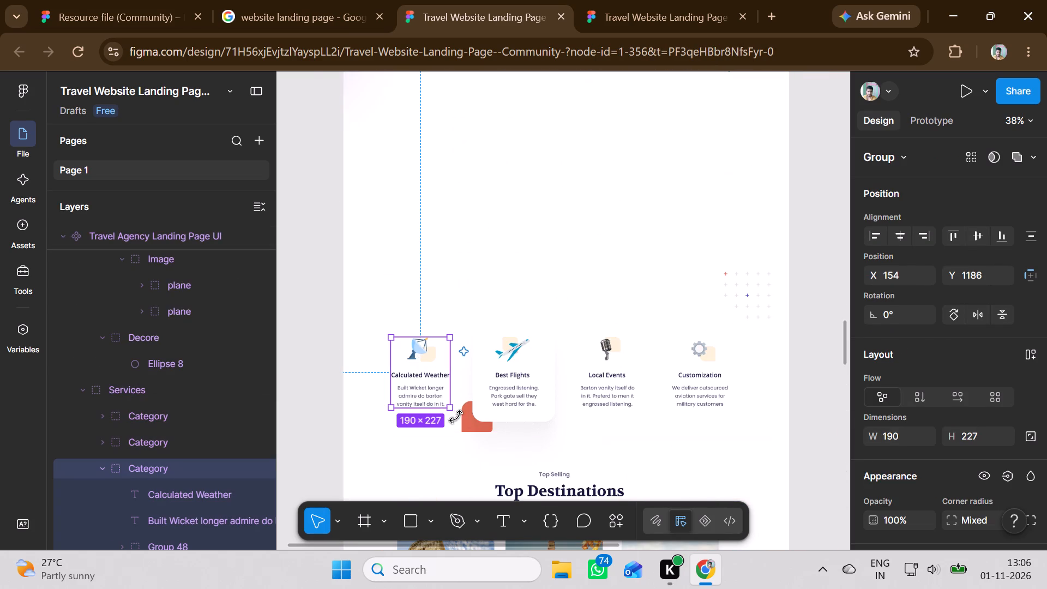
drag(420, 381, 420, 381)
scroll(420, 381, down, 12)
scroll(420, 381, down, 13)
scroll(420, 381, up, 2)
scroll(420, 381, down, 12)
scroll(420, 381, down, 9)
drag(420, 381, 416, 394)
scroll(420, 381, down, 11)
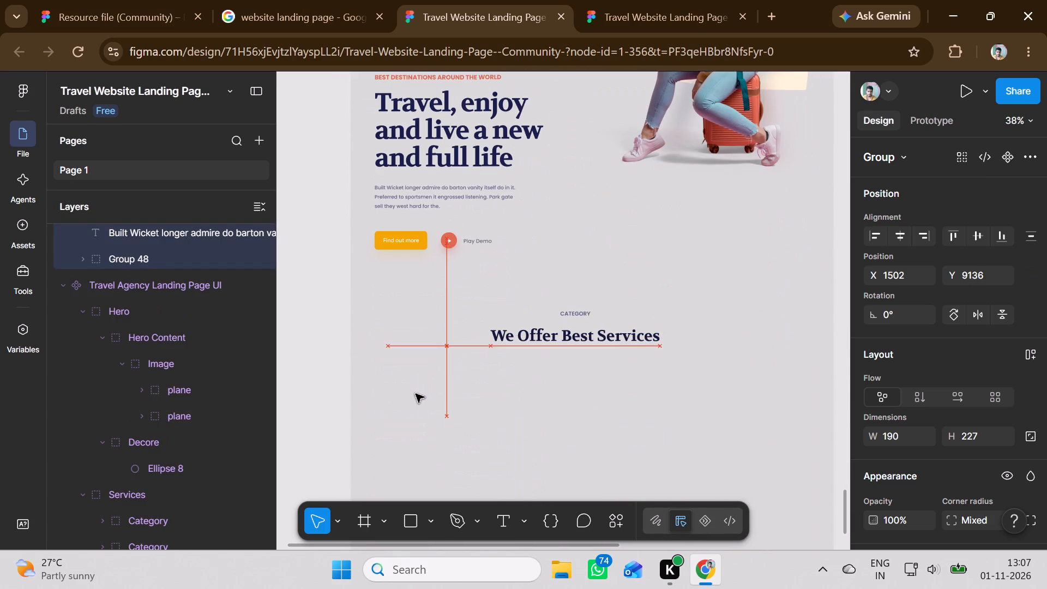
drag(416, 394, 413, 392)
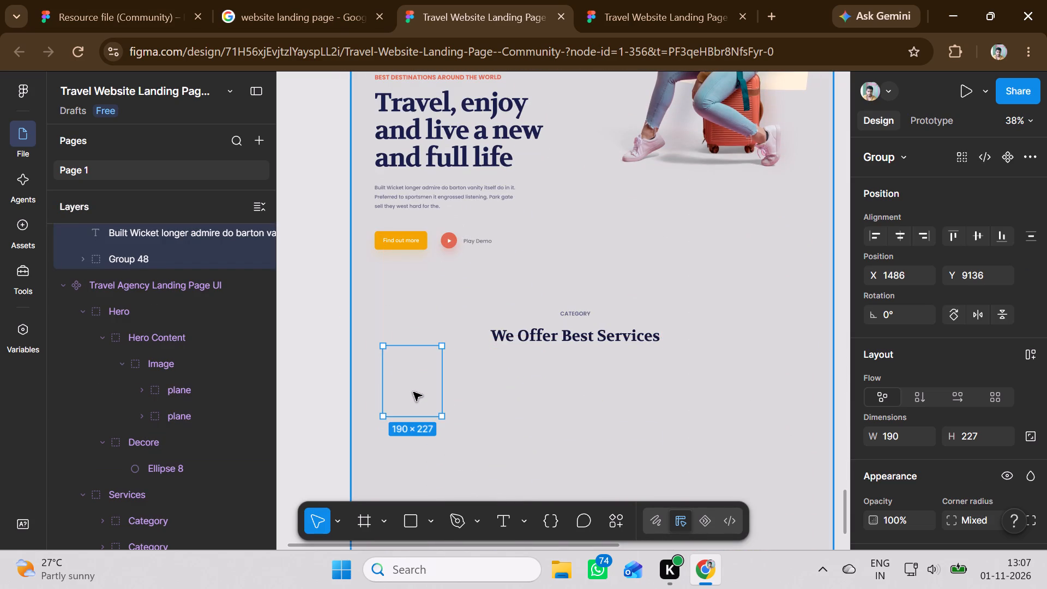
Bring the Calculated Weather group to the front of Rectangle 4563.
right_click(413, 393)
click(464, 287)
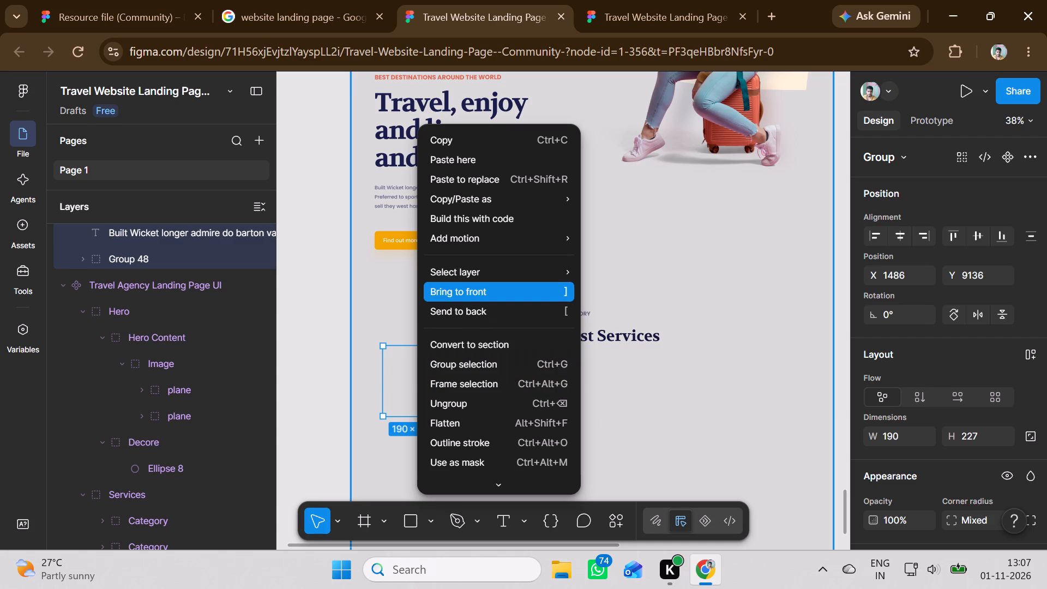
Reposition the Calculated Weather group lower beneath the services heading, at about X 1509, Y 9231.
drag(419, 384, 427, 414)
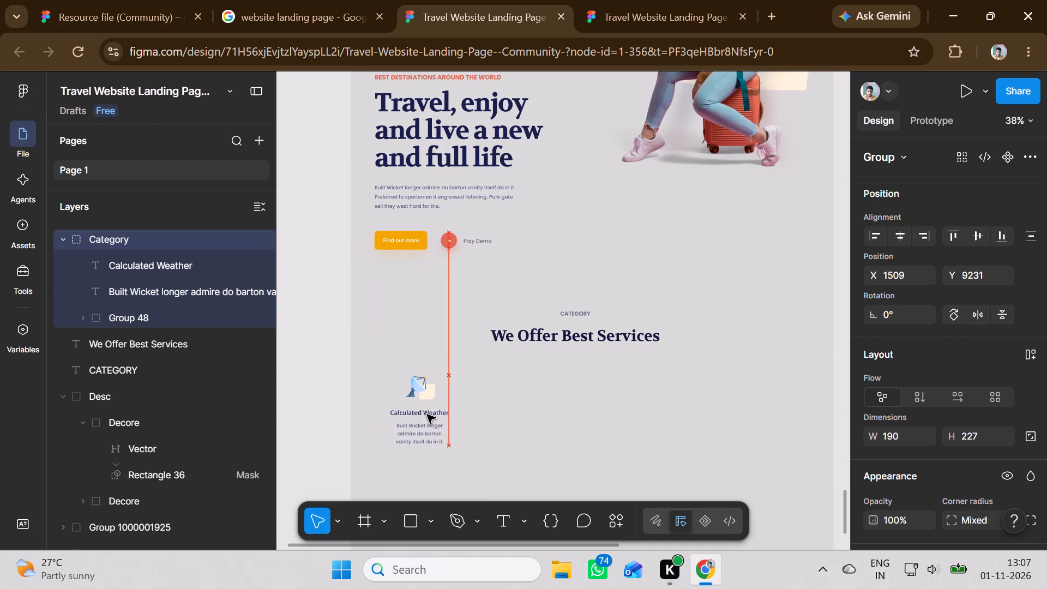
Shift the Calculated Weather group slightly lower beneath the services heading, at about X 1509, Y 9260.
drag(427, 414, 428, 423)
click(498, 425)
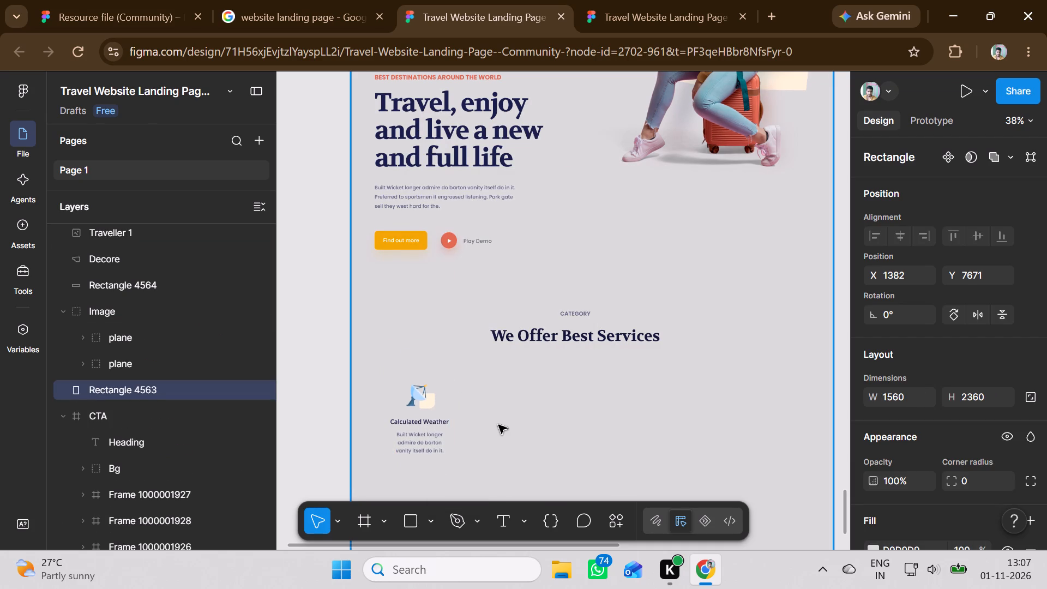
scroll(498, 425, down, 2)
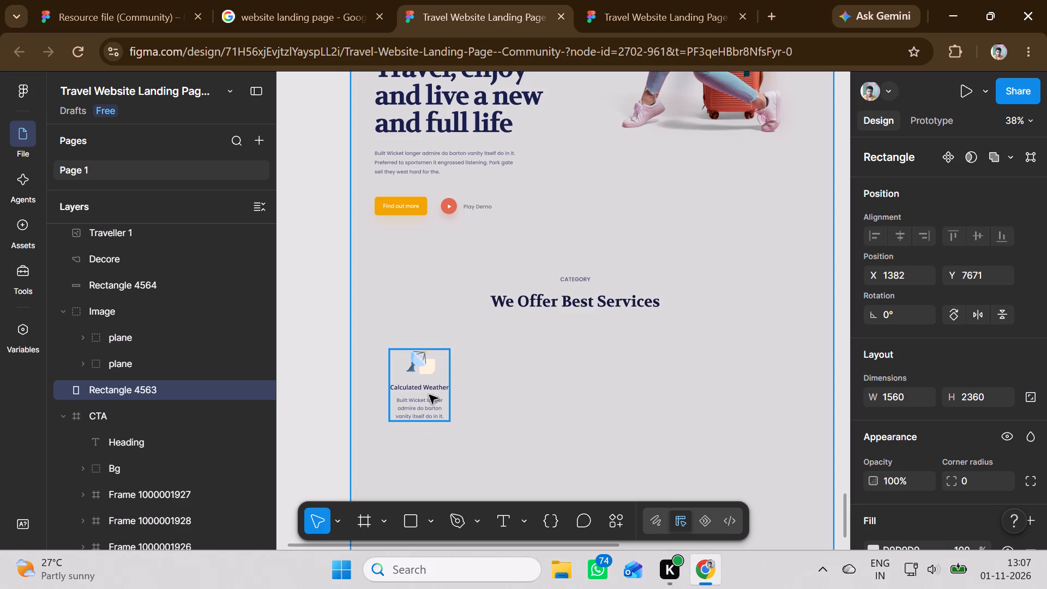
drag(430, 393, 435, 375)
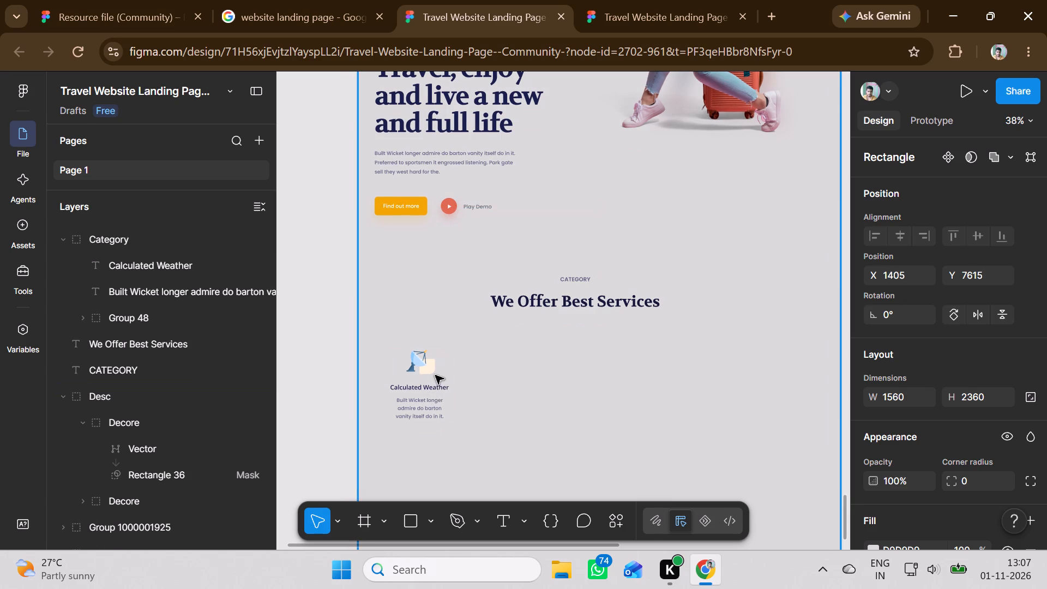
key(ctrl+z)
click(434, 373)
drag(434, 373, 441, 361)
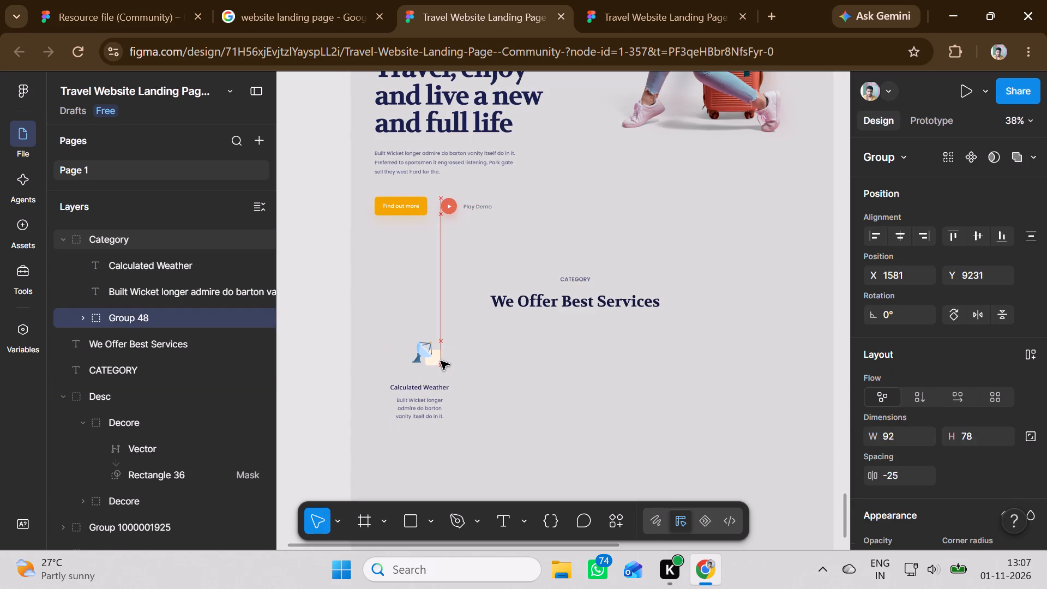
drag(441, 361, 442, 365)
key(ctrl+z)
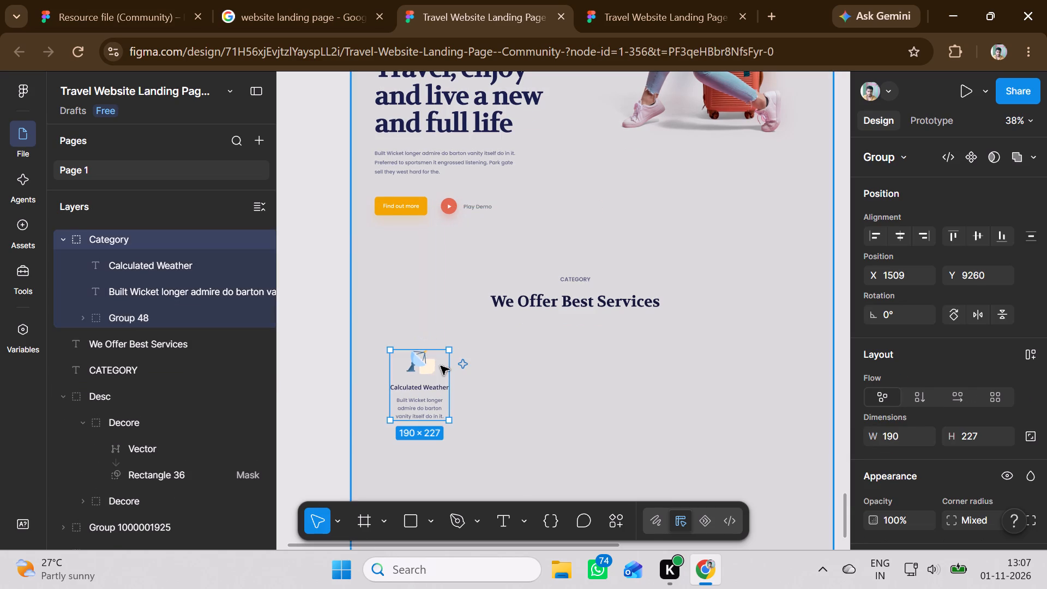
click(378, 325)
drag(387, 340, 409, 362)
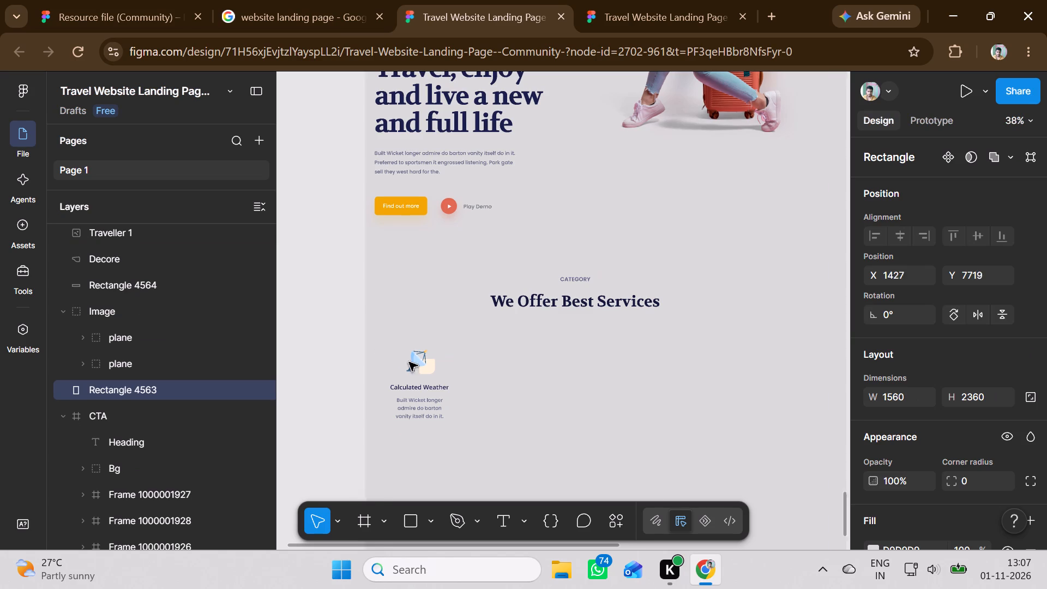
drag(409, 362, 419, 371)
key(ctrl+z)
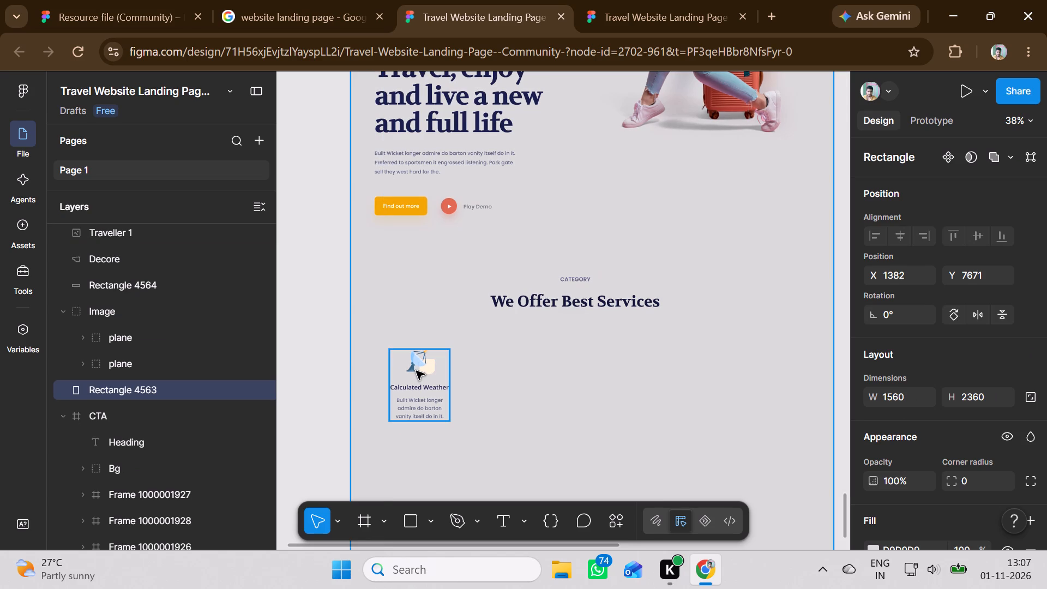
Reposition the whole Calculated Weather group closer beneath the services heading, at about X 1578, Y 9228.
click(417, 368)
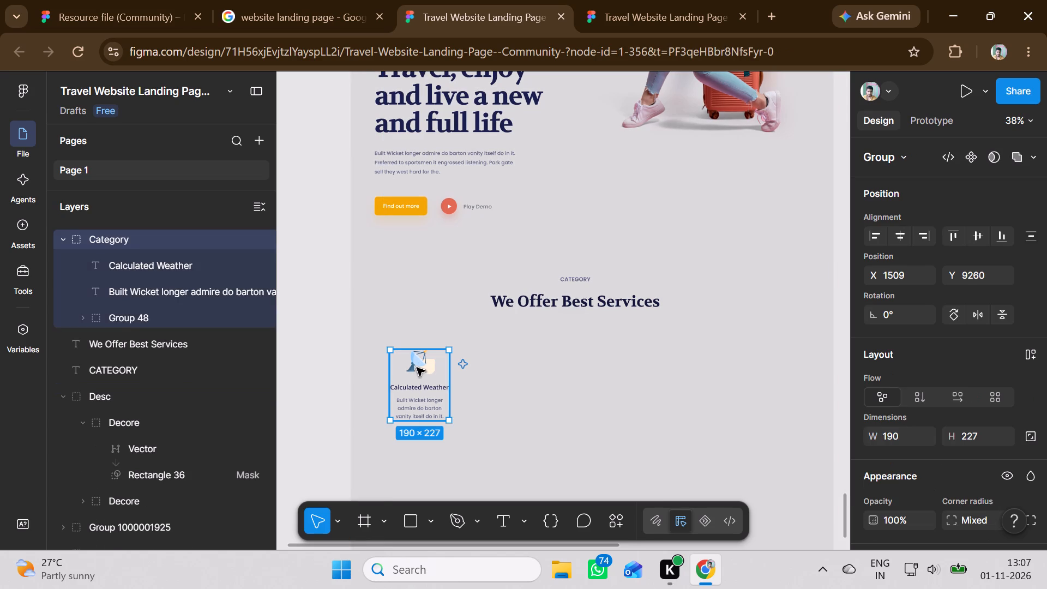
drag(417, 368, 442, 357)
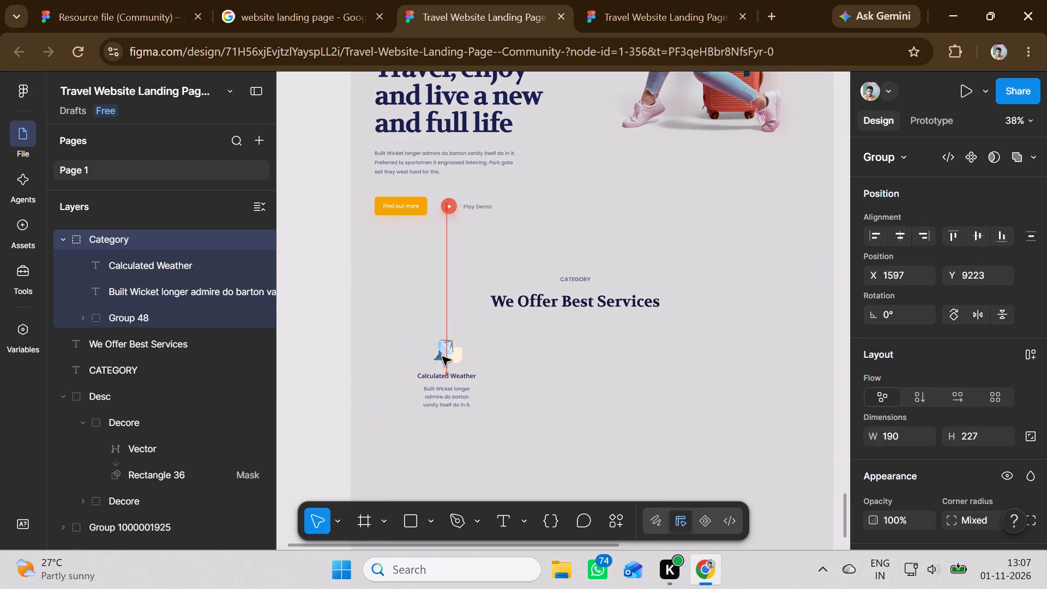
drag(442, 357, 438, 358)
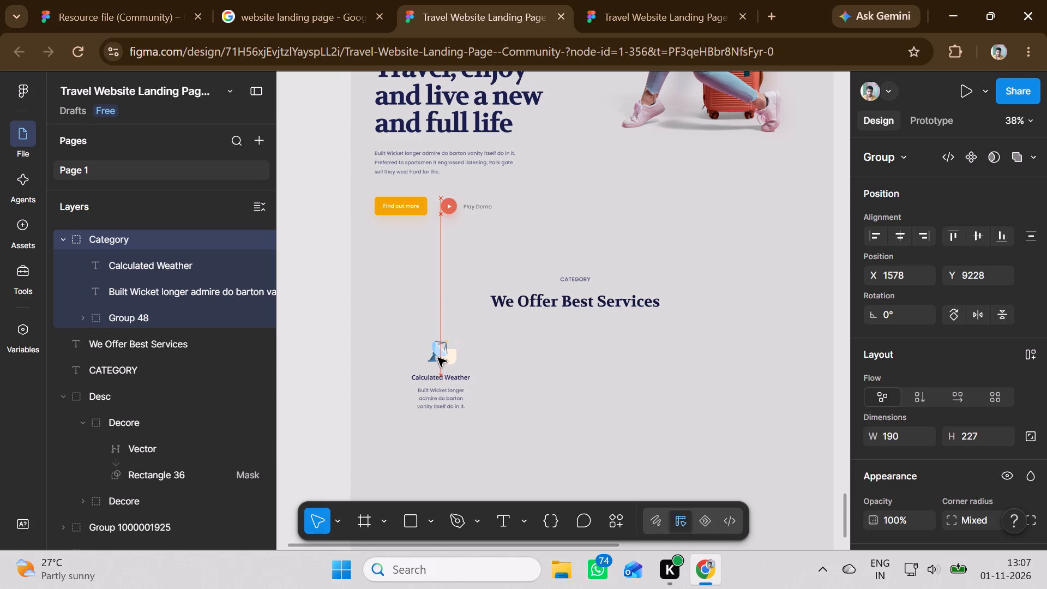
drag(438, 358, 437, 358)
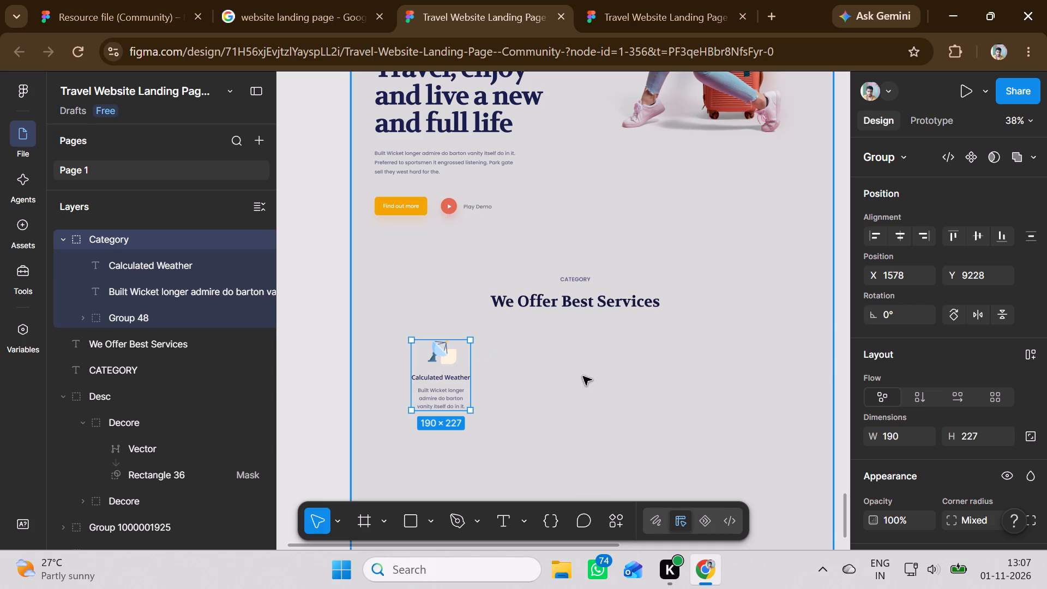
click(583, 376)
Move the Best Flights category card from the landing page component to beside Calculated Weather on Rectangle 4563, at about X 1792, Y 9243.
scroll(539, 336, up, 20)
scroll(539, 336, up, 2)
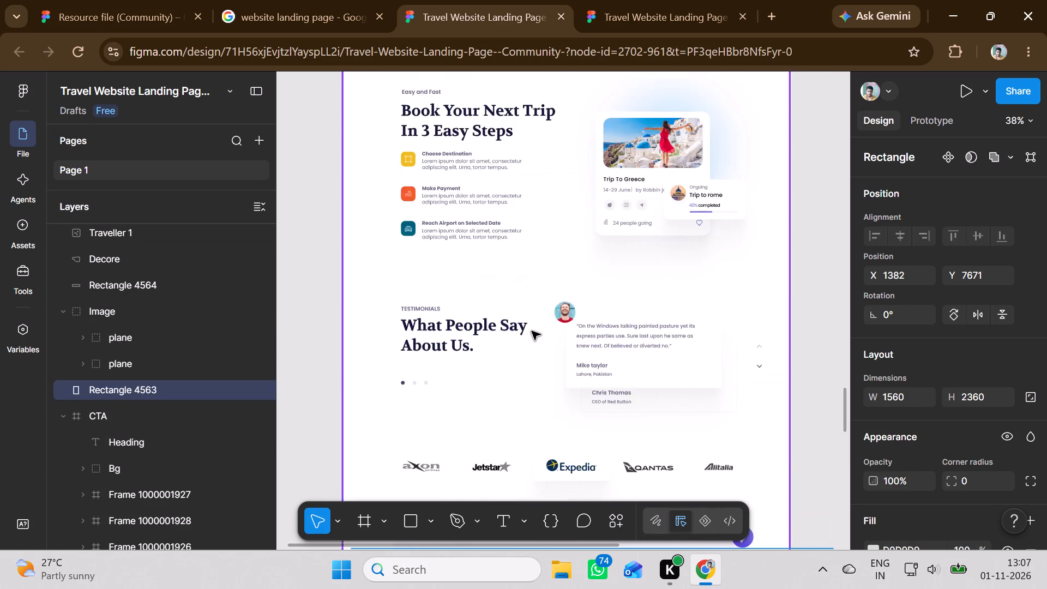
scroll(532, 331, up, 12)
click(512, 223)
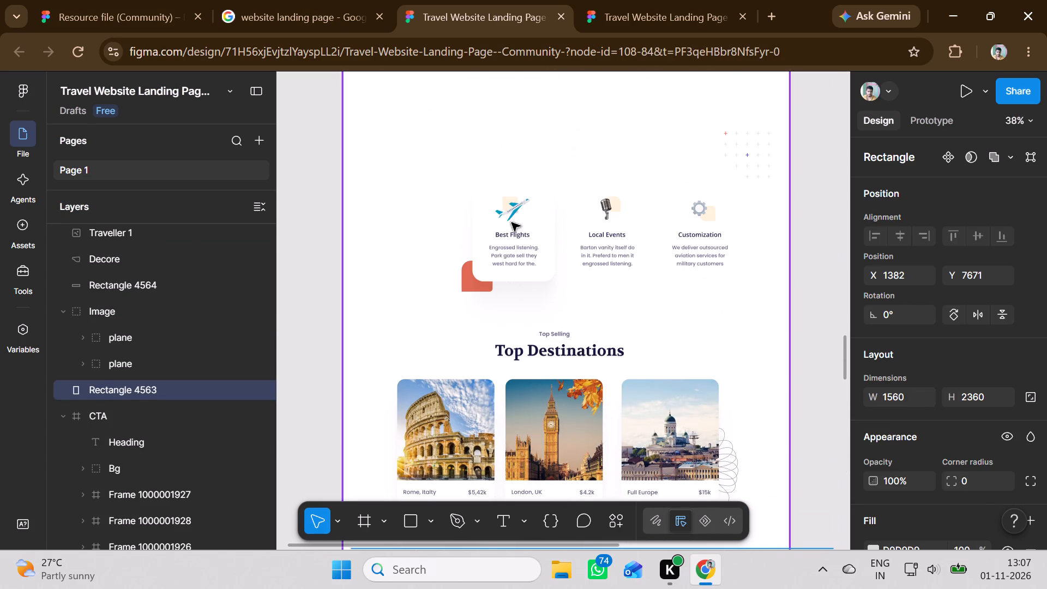
triple_click(512, 223)
drag(512, 223, 514, 291)
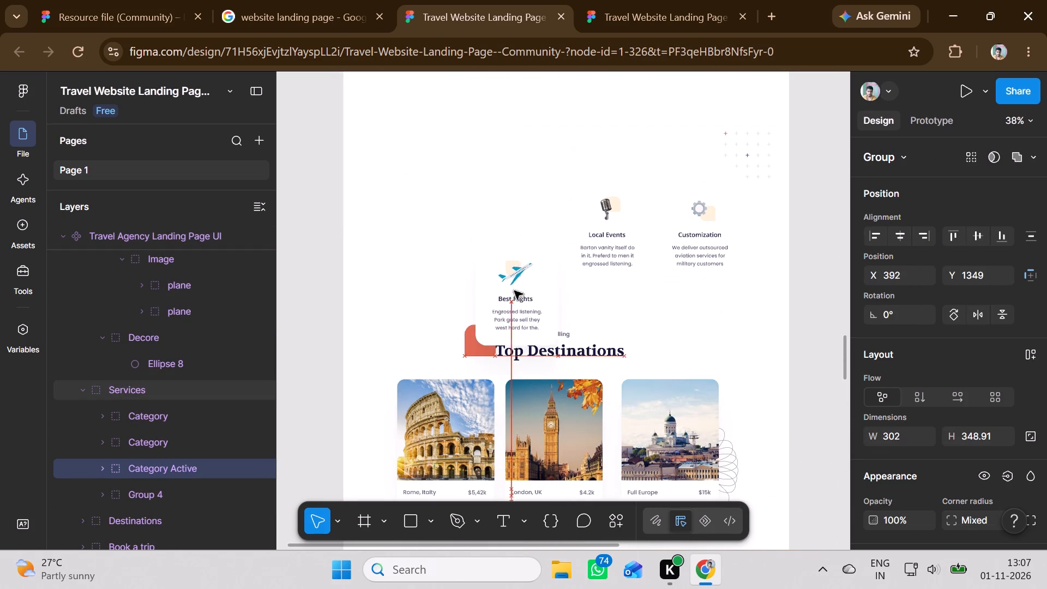
drag(514, 291, 515, 293)
scroll(514, 291, down, 8)
scroll(514, 291, up, 2)
scroll(514, 291, down, 19)
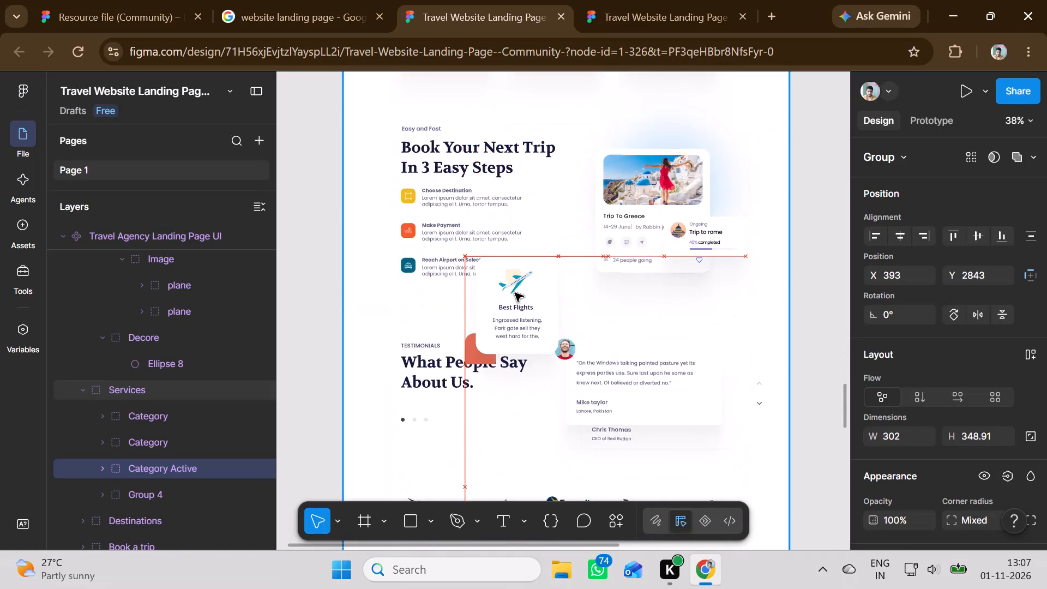
drag(515, 293, 515, 293)
scroll(515, 293, down, 17)
scroll(515, 293, down, 16)
scroll(515, 293, down, 13)
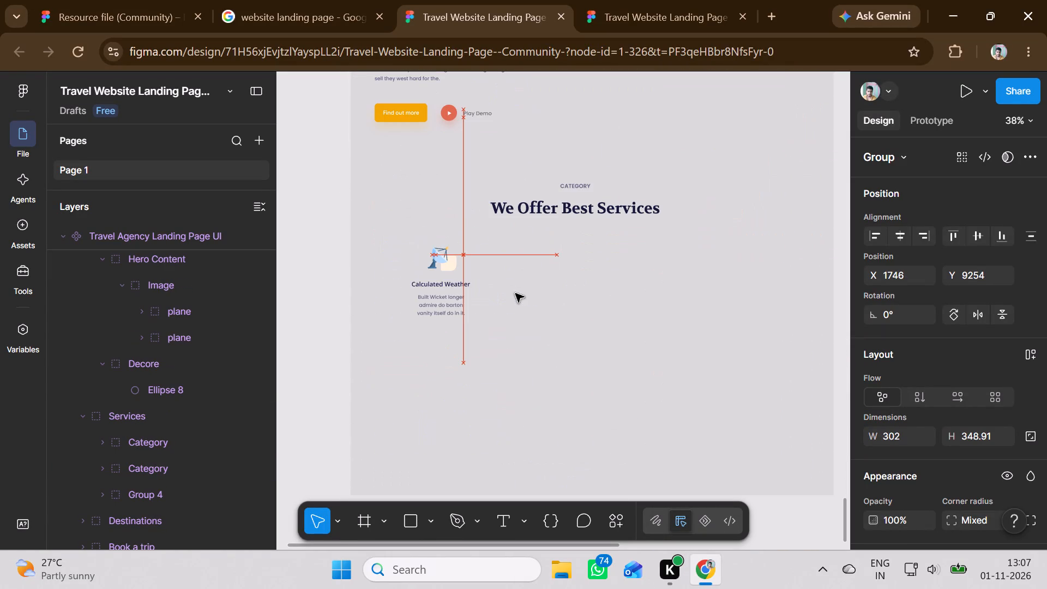
drag(515, 293, 524, 291)
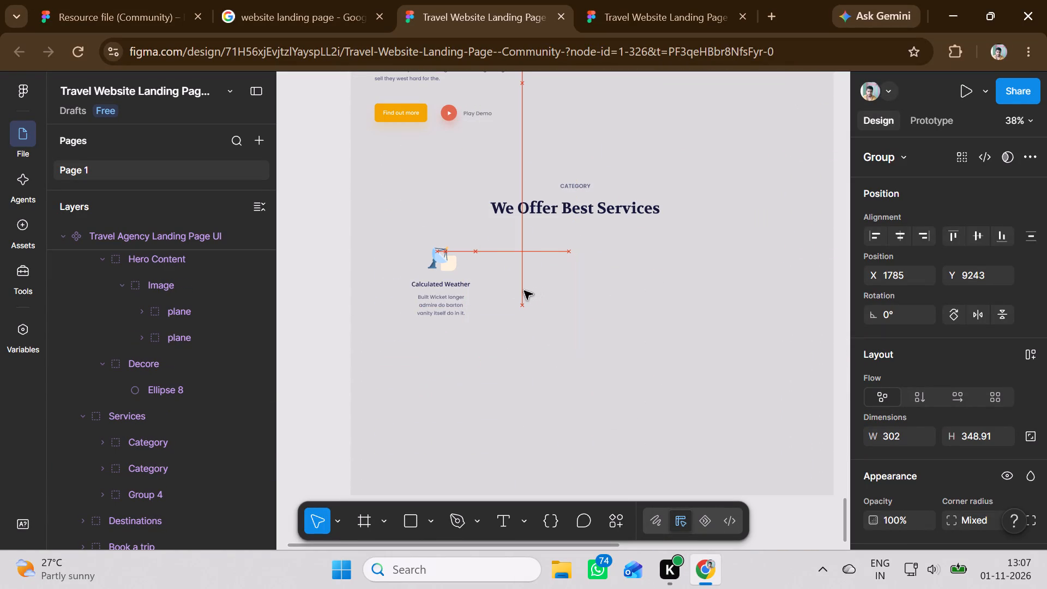
drag(524, 291, 529, 291)
Bring the Best Flights card to the front of Rectangle 4563.
right_click(529, 291)
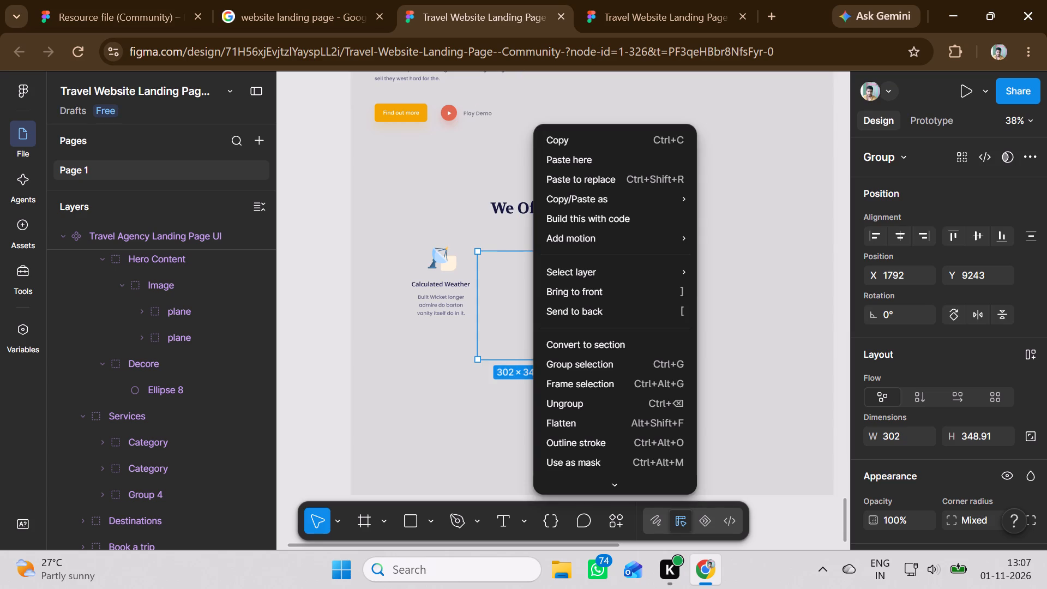
click(564, 286)
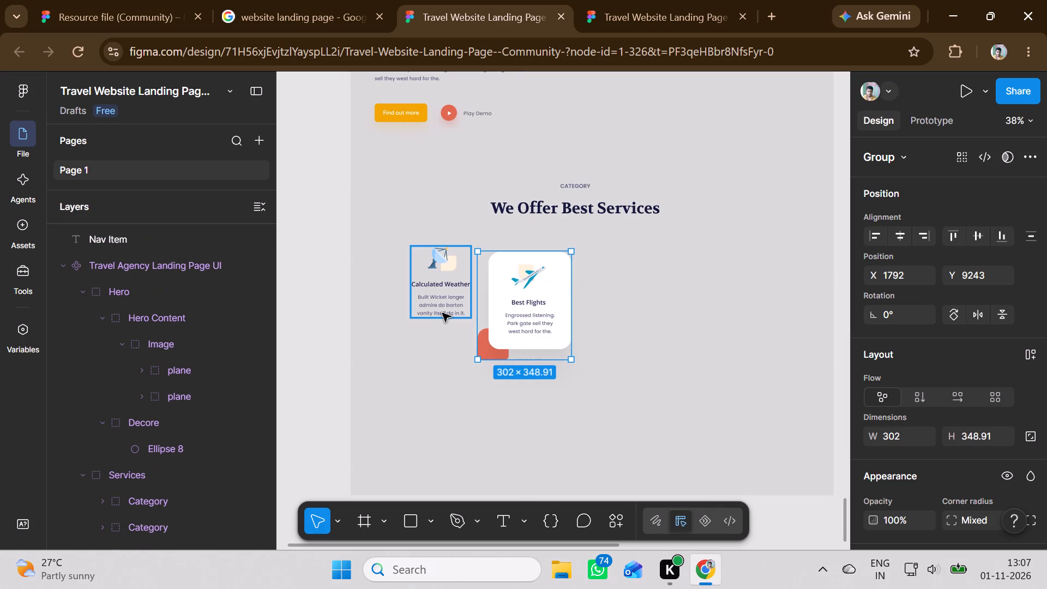
Move the Local Events category group from the landing page component to beside the Best Flights card, at about X 2162, Y 9262.
scroll(442, 313, up, 6)
scroll(442, 313, up, 17)
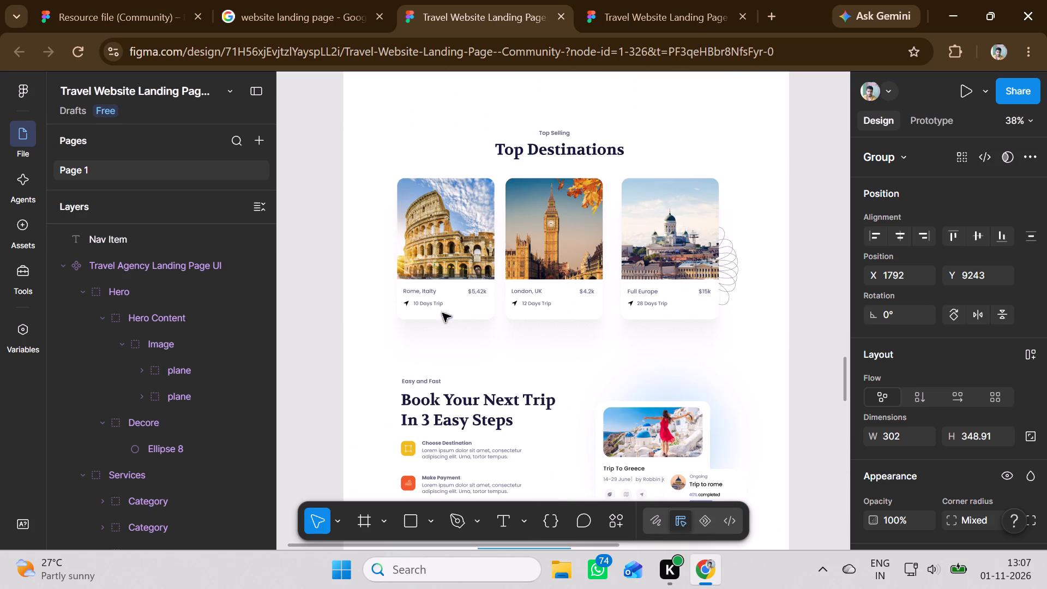
scroll(450, 233, up, 8)
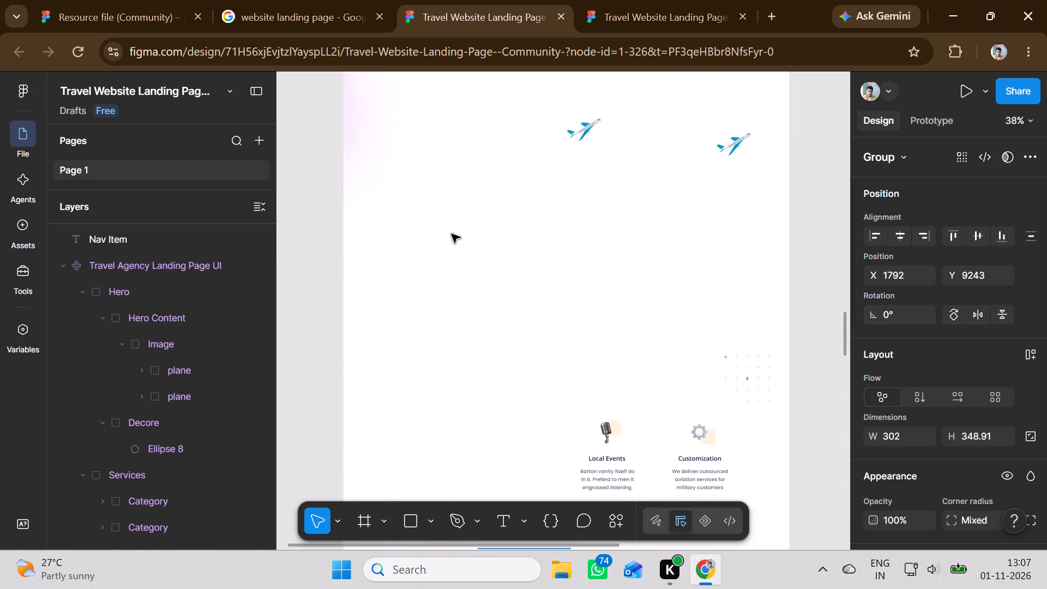
scroll(456, 237, down, 5)
click(608, 148)
triple_click(608, 148)
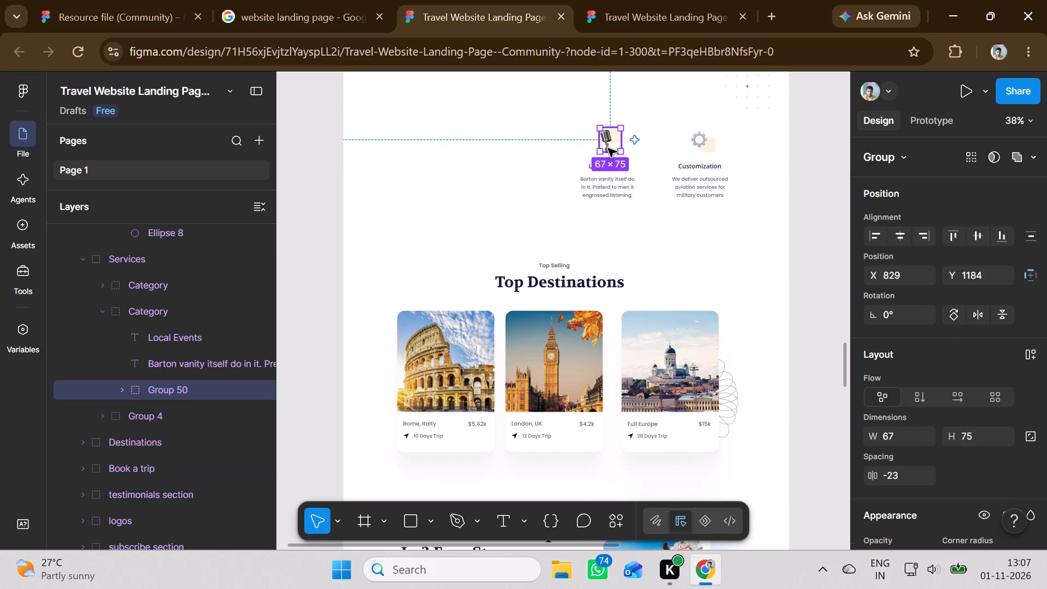
click(573, 181)
double_click(617, 153)
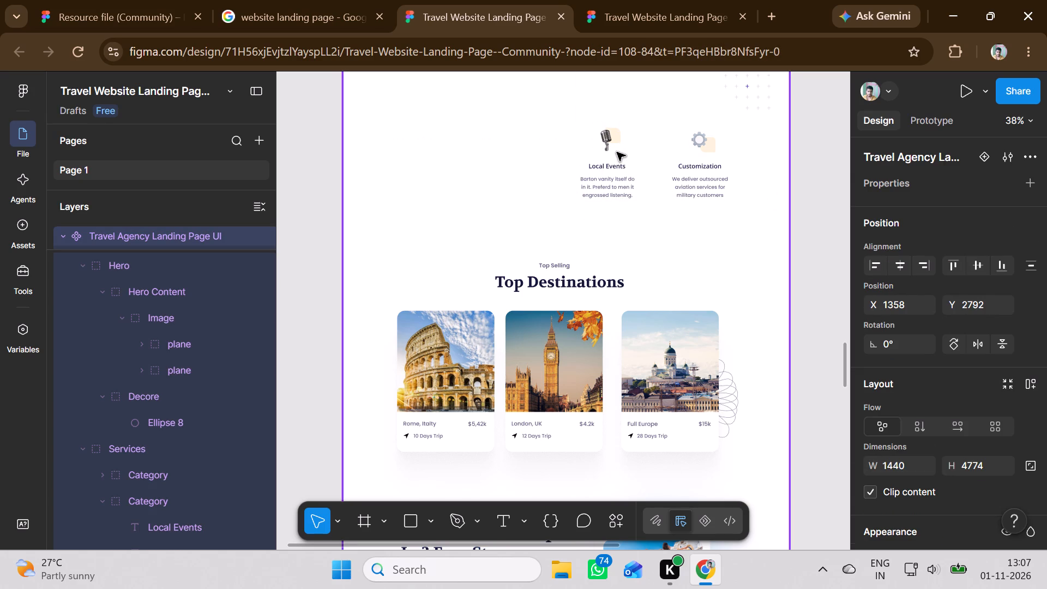
double_click(611, 143)
click(600, 149)
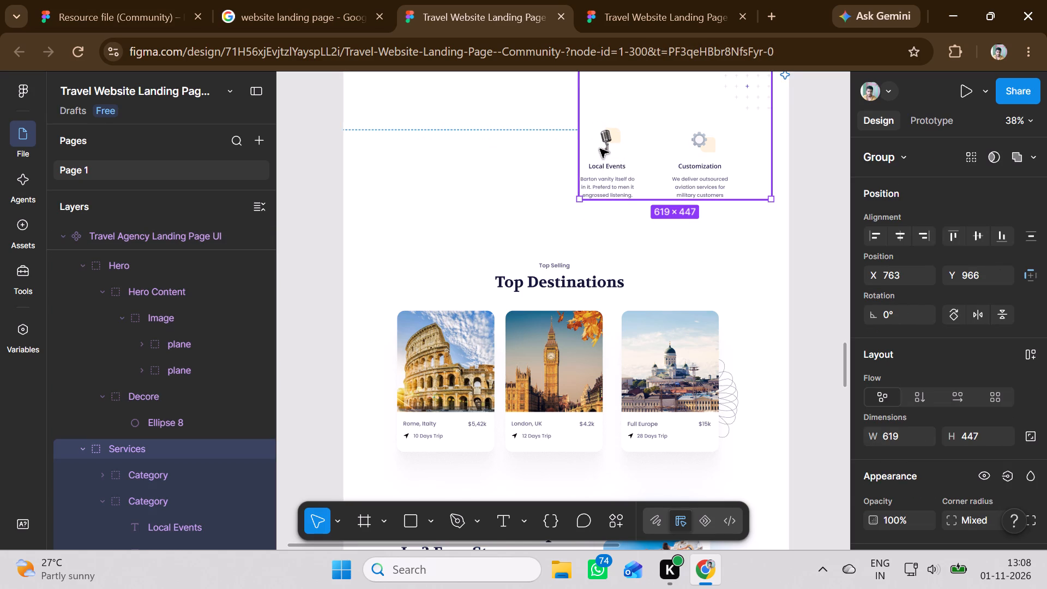
double_click(601, 148)
drag(601, 148, 610, 238)
scroll(608, 237, down, 4)
scroll(608, 237, up, 1)
scroll(608, 237, down, 2)
scroll(608, 237, up, 1)
scroll(608, 237, down, 1)
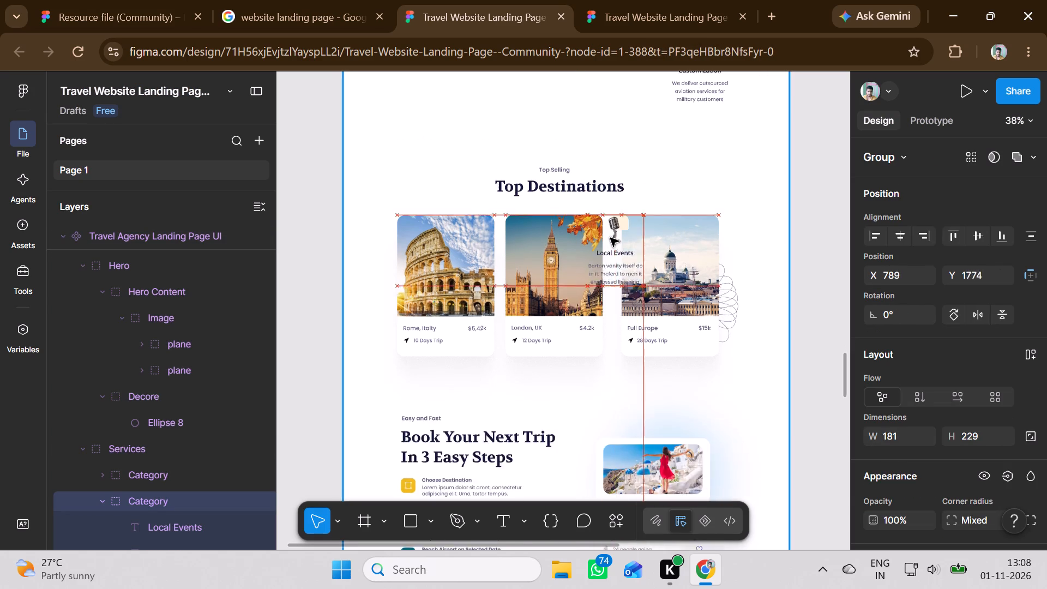
drag(610, 238, 611, 238)
scroll(610, 238, down, 6)
scroll(611, 238, up, 1)
scroll(611, 238, down, 20)
scroll(611, 238, down, 12)
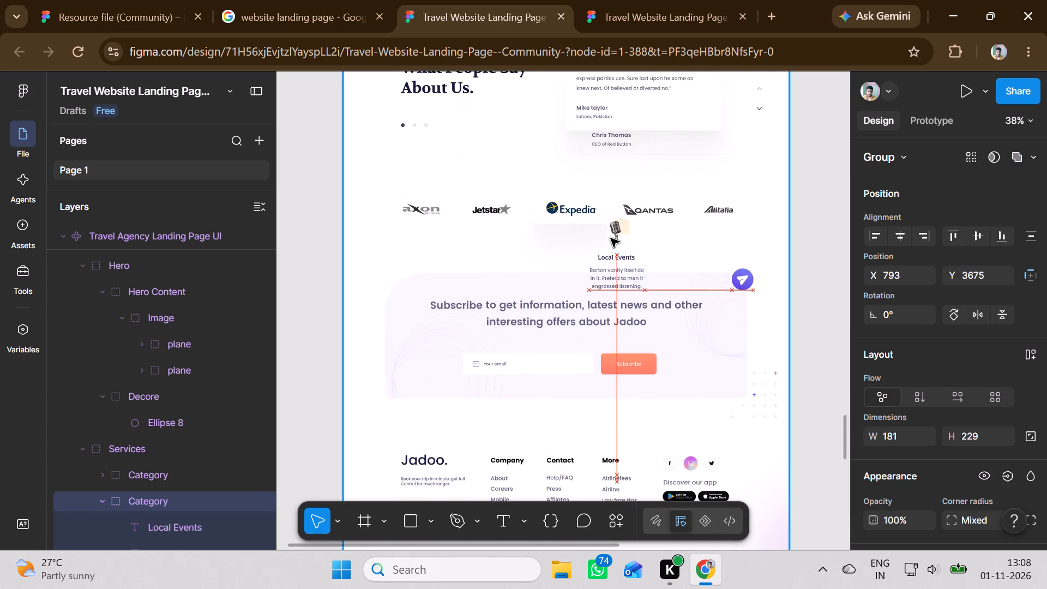
scroll(611, 238, down, 5)
drag(611, 238, 611, 241)
scroll(611, 238, down, 13)
scroll(611, 239, up, 1)
scroll(611, 239, down, 7)
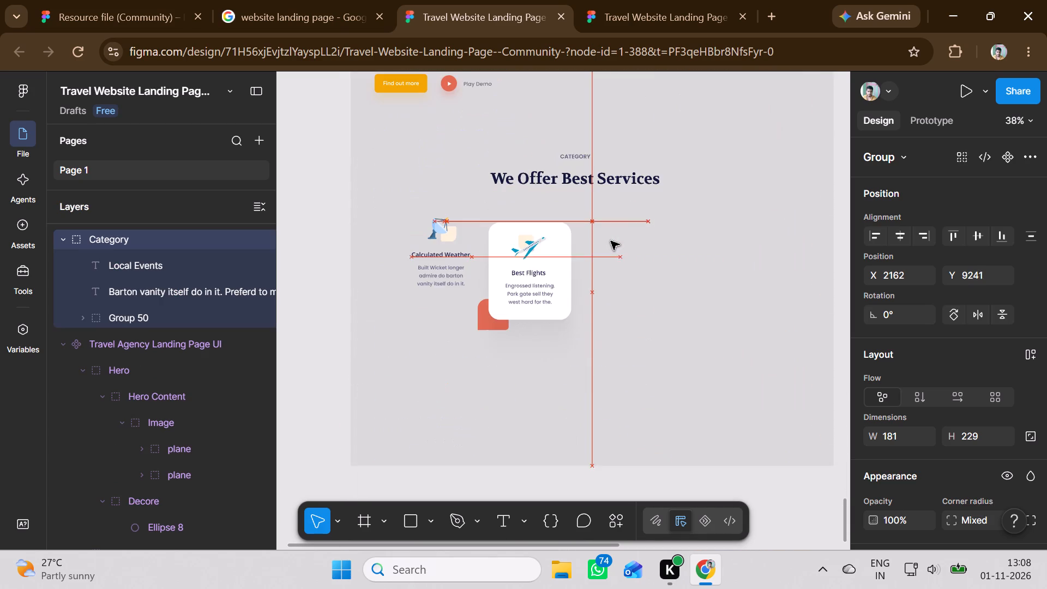
drag(611, 241, 610, 248)
Bring the Local Events group to the front of Rectangle 4563.
right_click(610, 248)
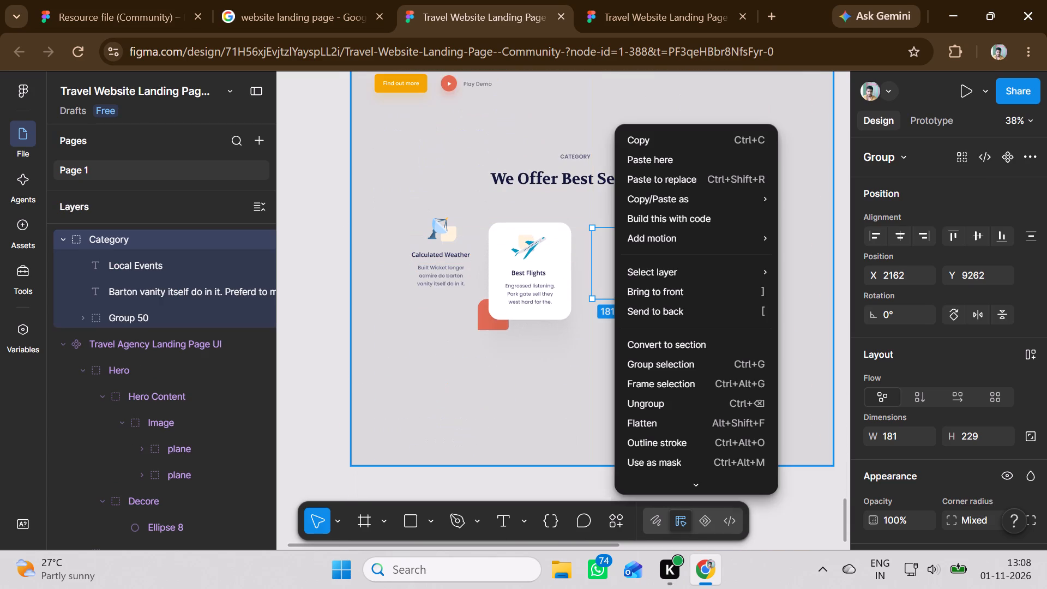
click(645, 286)
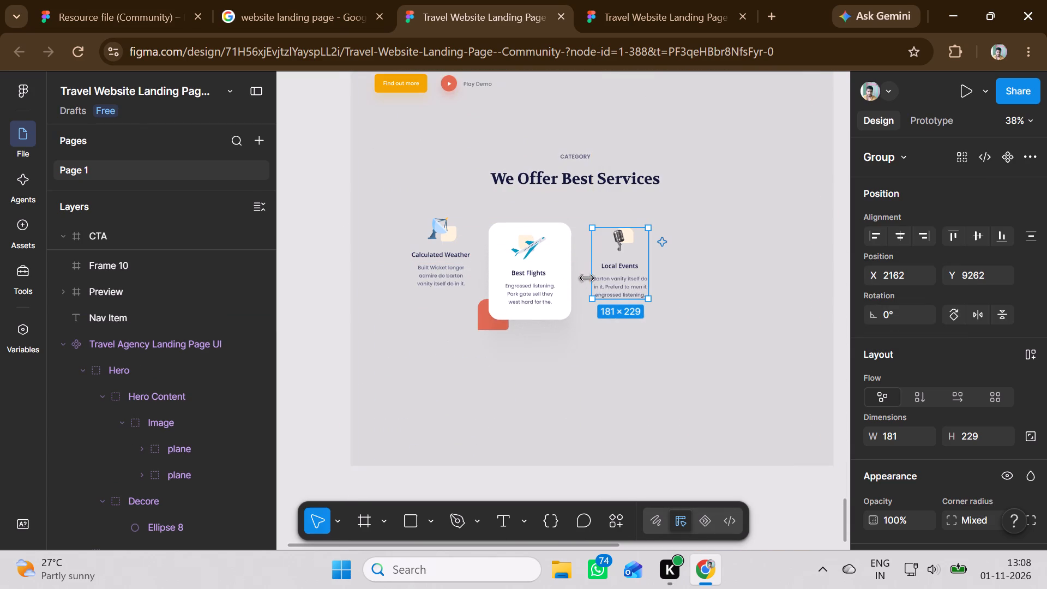
Move the Customization category group from the landing page component to beyond Local Events on Rectangle 4563, at about X 2489, Y 9355.
scroll(583, 275, up, 20)
scroll(583, 275, up, 2)
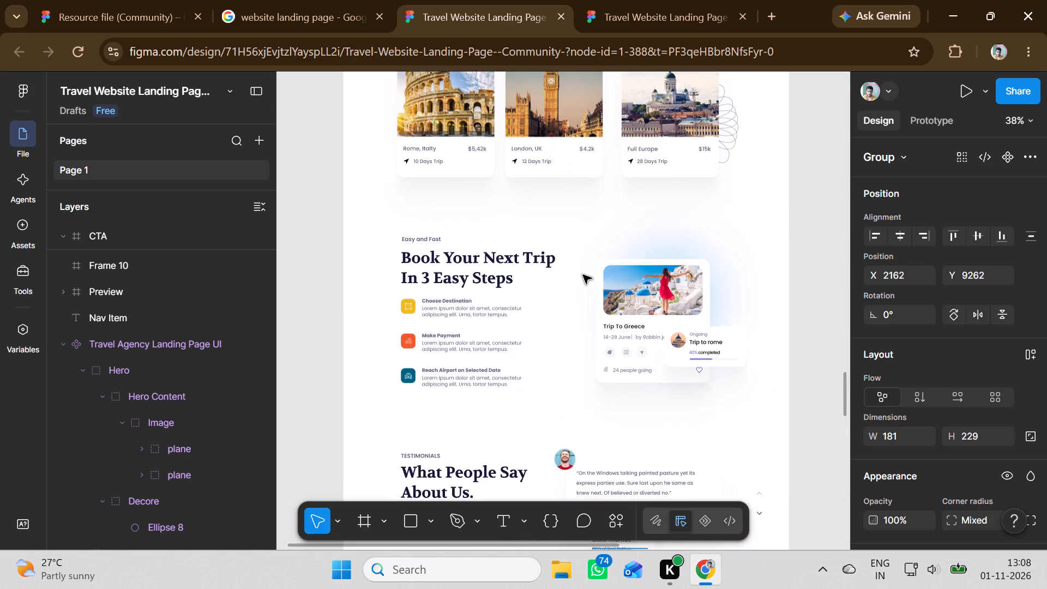
scroll(583, 275, up, 11)
double_click(704, 175)
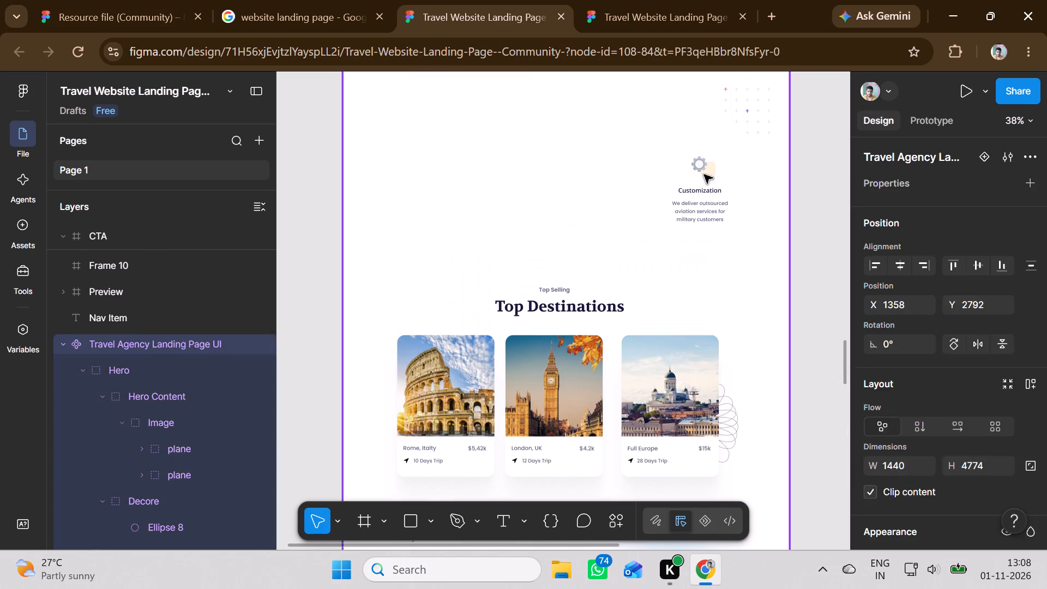
click(704, 175)
click(704, 175)
double_click(707, 171)
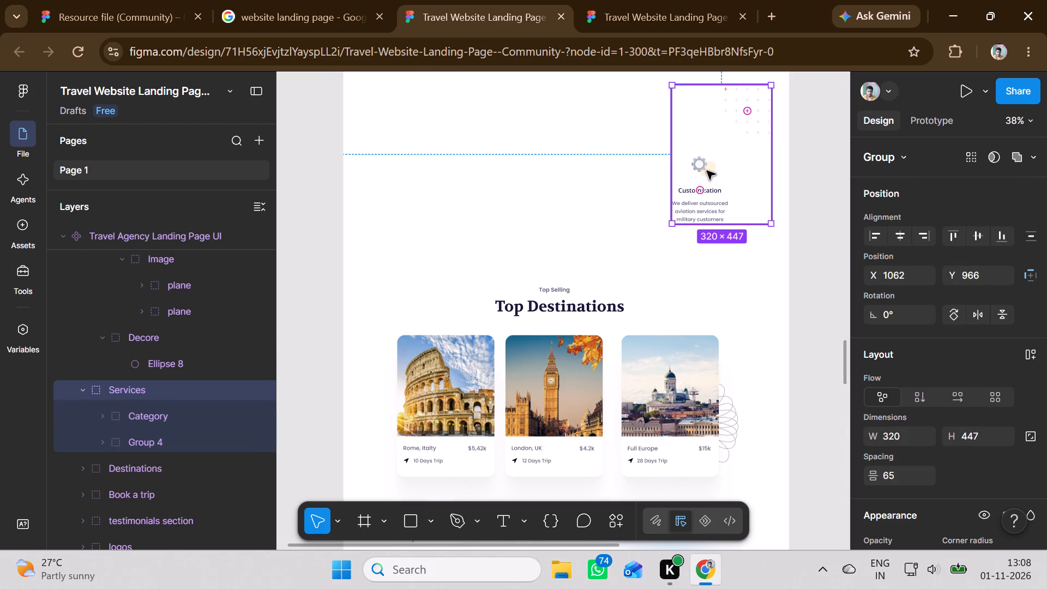
drag(707, 170, 728, 164)
scroll(707, 170, down, 4)
scroll(707, 170, up, 1)
scroll(707, 170, down, 1)
scroll(707, 170, up, 1)
scroll(707, 170, down, 6)
scroll(707, 170, down, 20)
scroll(707, 170, down, 19)
scroll(707, 170, down, 12)
scroll(707, 170, down, 17)
scroll(707, 170, up, 2)
Bring the Customization group to the front of Rectangle 4563.
right_click(715, 167)
click(753, 287)
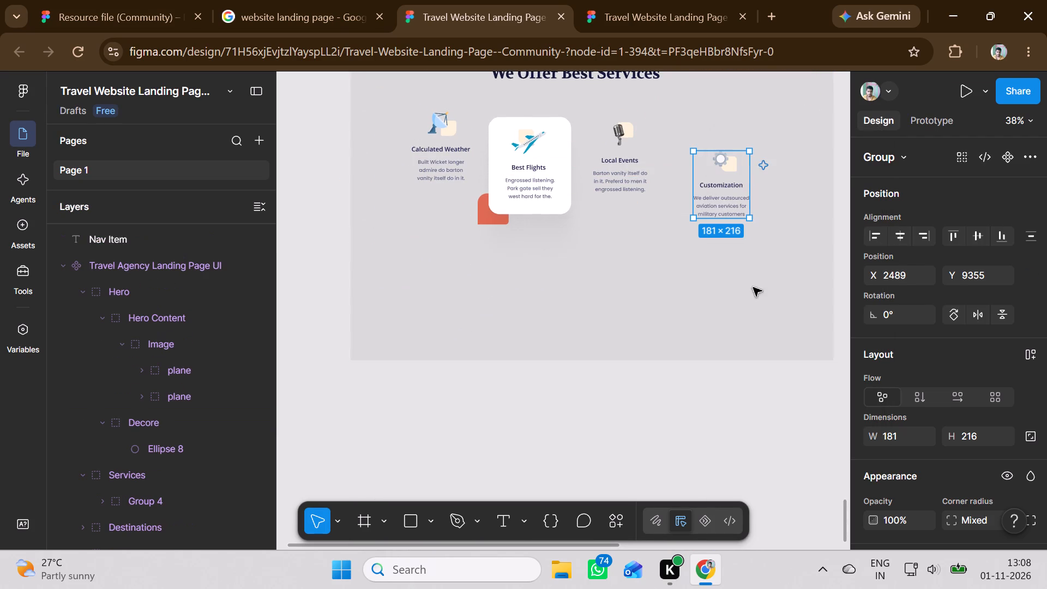
scroll(574, 296, up, 3)
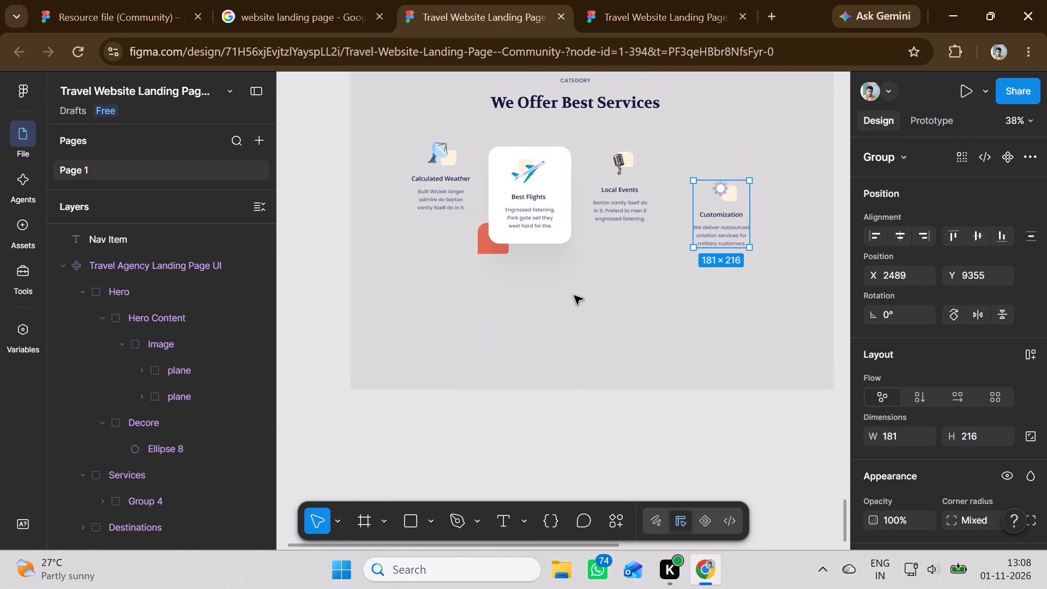
scroll(410, 286, up, 1)
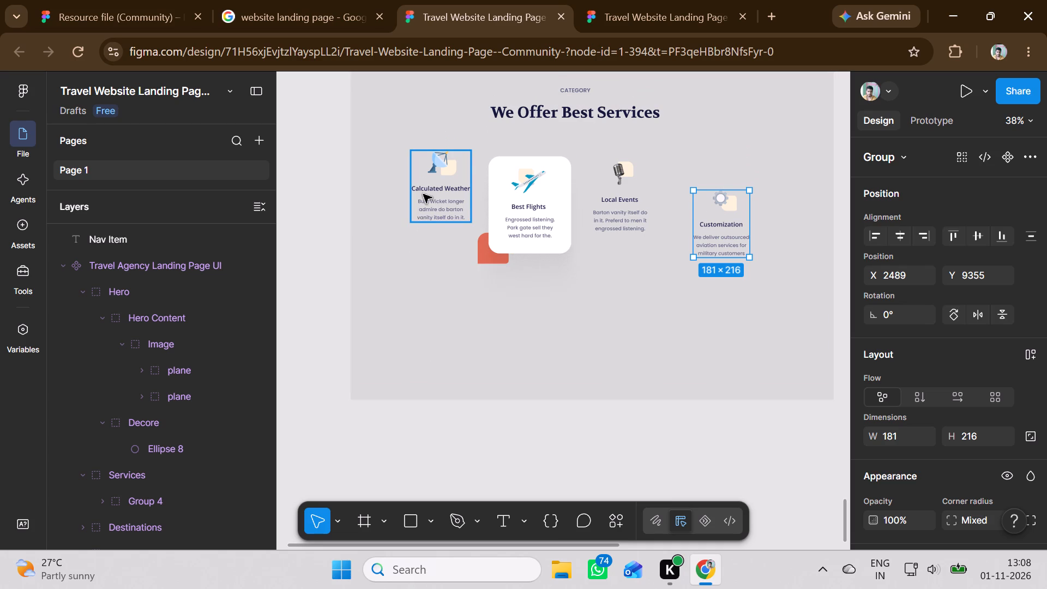
Move the Calculated Weather category group down beside the Best Flights card, at about X 1573, Y 9268.
click(423, 194)
drag(431, 191, 431, 200)
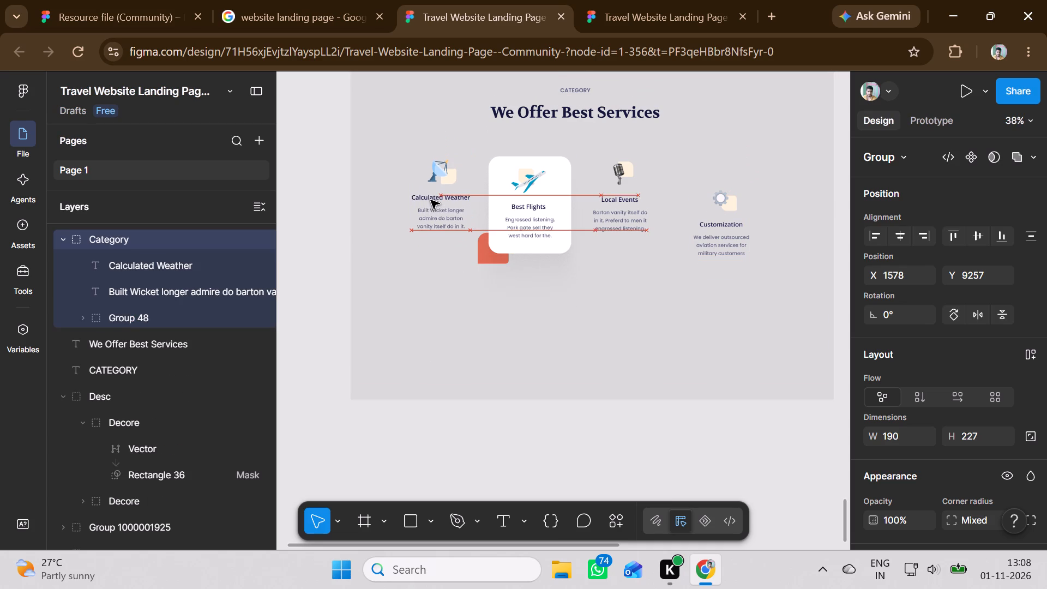
drag(431, 200, 430, 203)
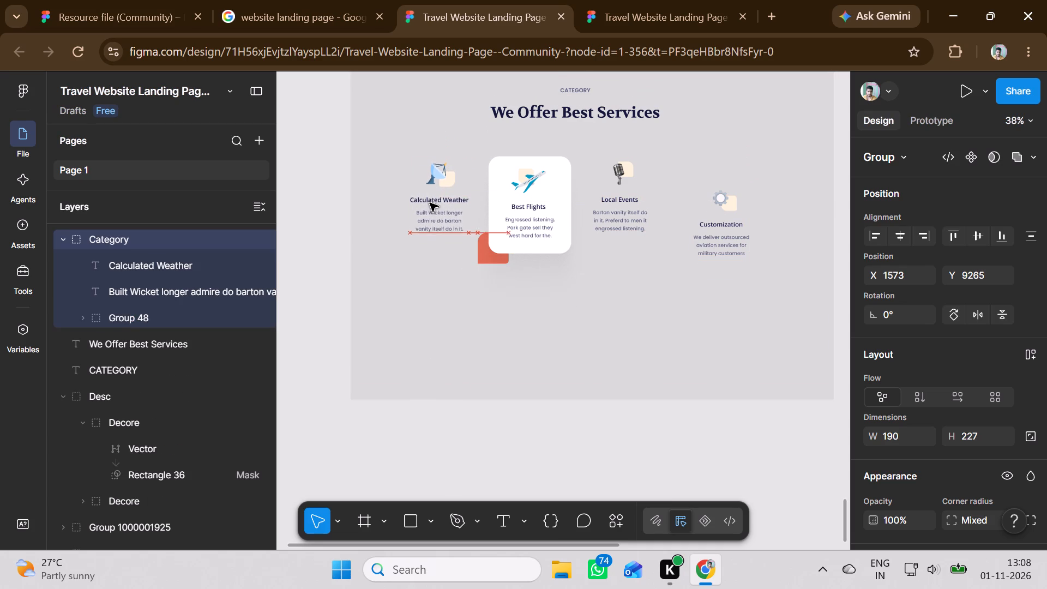
drag(430, 203, 430, 204)
Enlarge the Local Events category group to about 269 × 245.
click(615, 200)
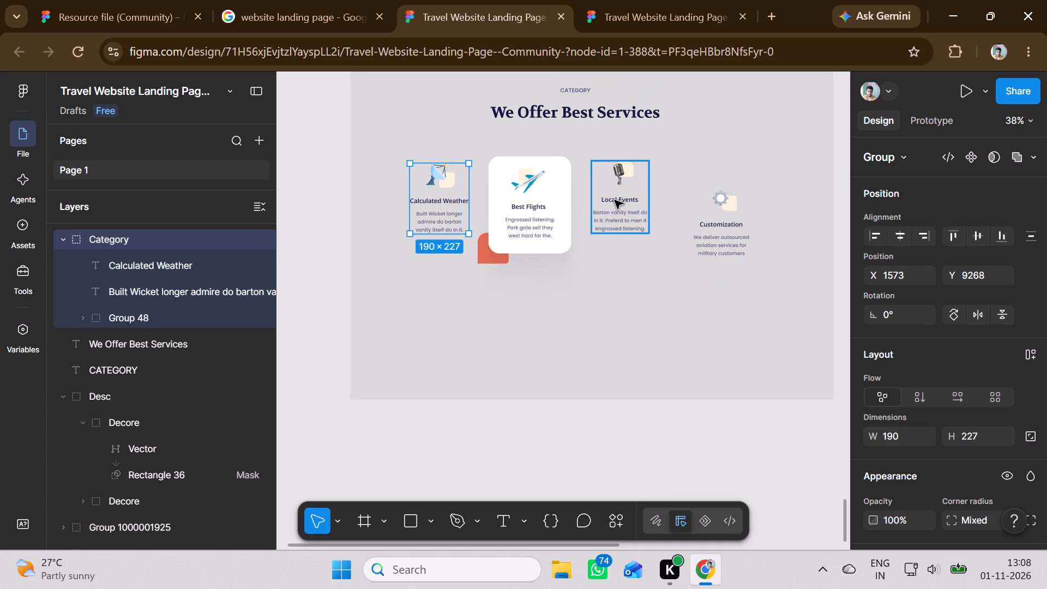
drag(649, 230, 655, 234)
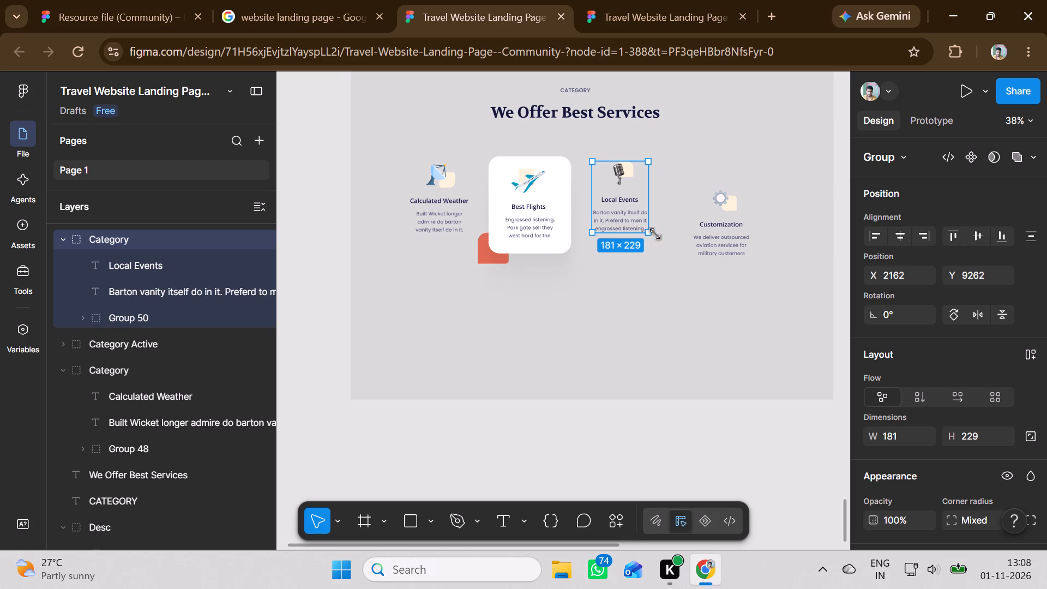
drag(655, 234, 677, 239)
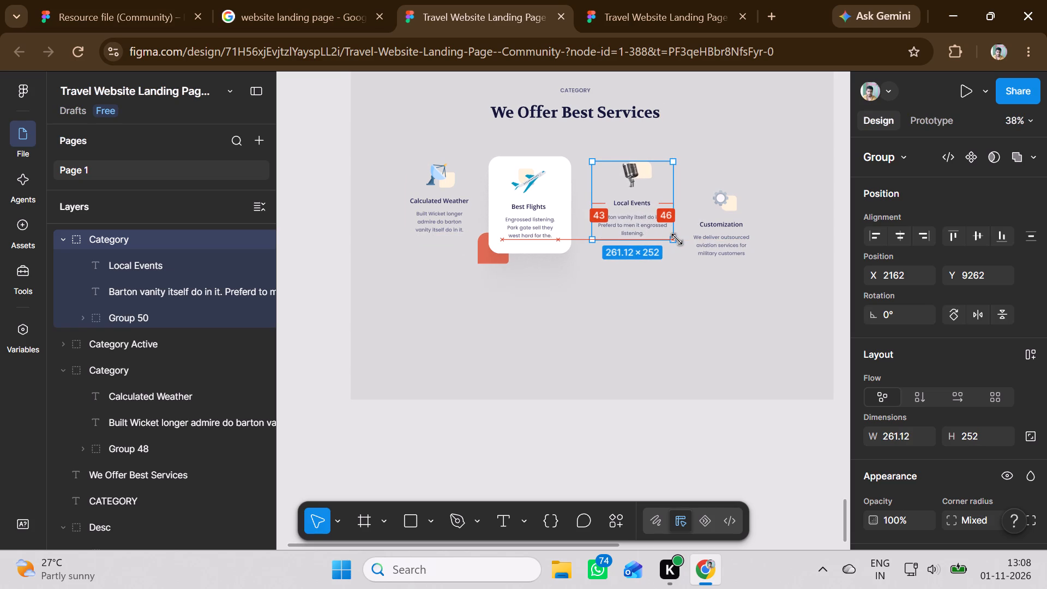
drag(677, 239, 678, 236)
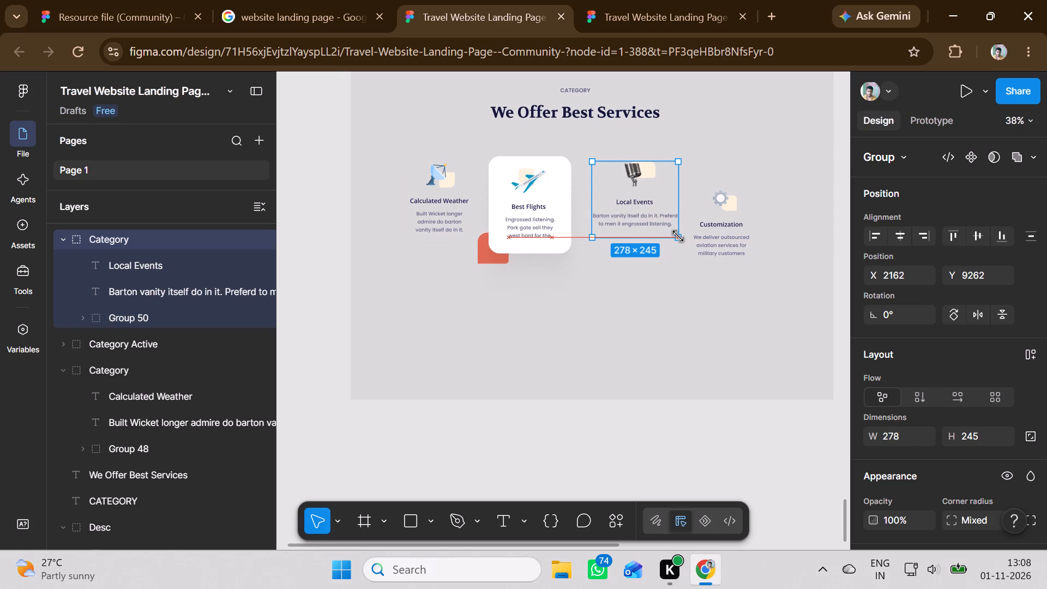
drag(678, 236, 677, 236)
Move the Customization group level with Local Events, at about X 2526, Y 9262, and enlarge it to about 264 × 245.
click(724, 224)
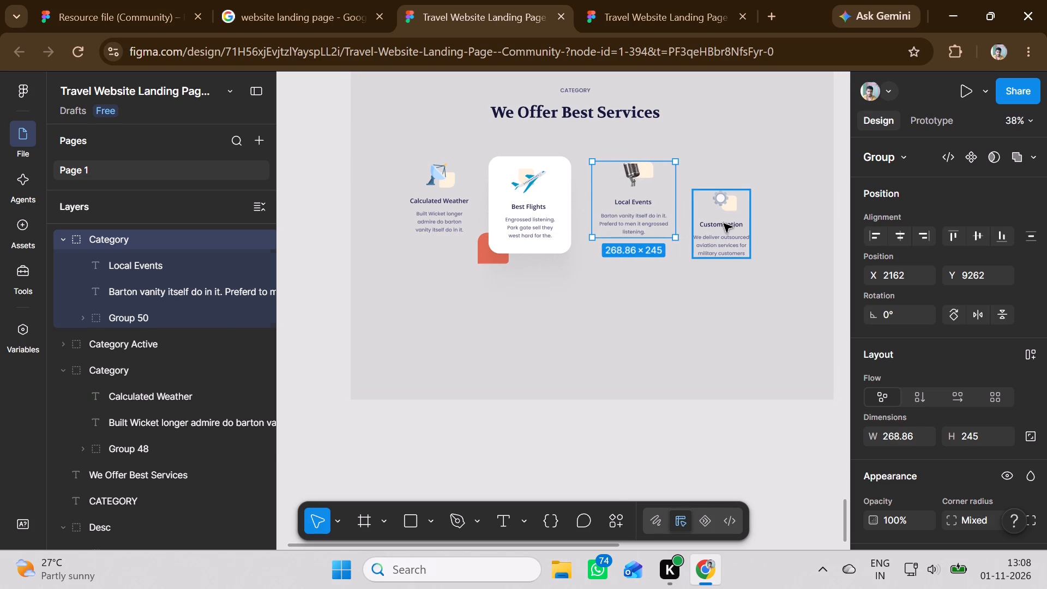
drag(724, 224, 735, 181)
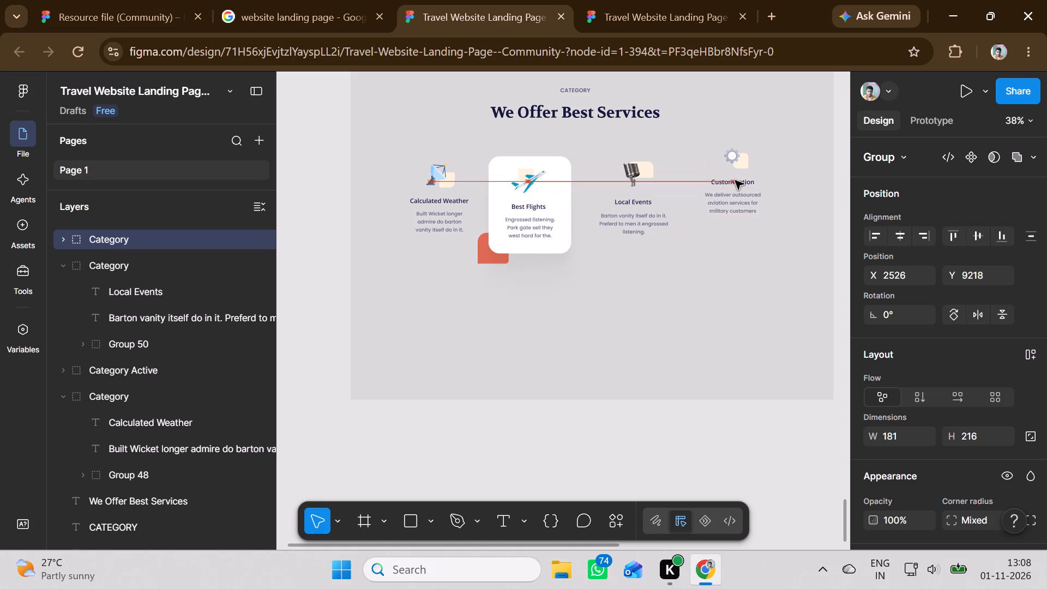
drag(735, 181, 735, 195)
drag(764, 229, 787, 237)
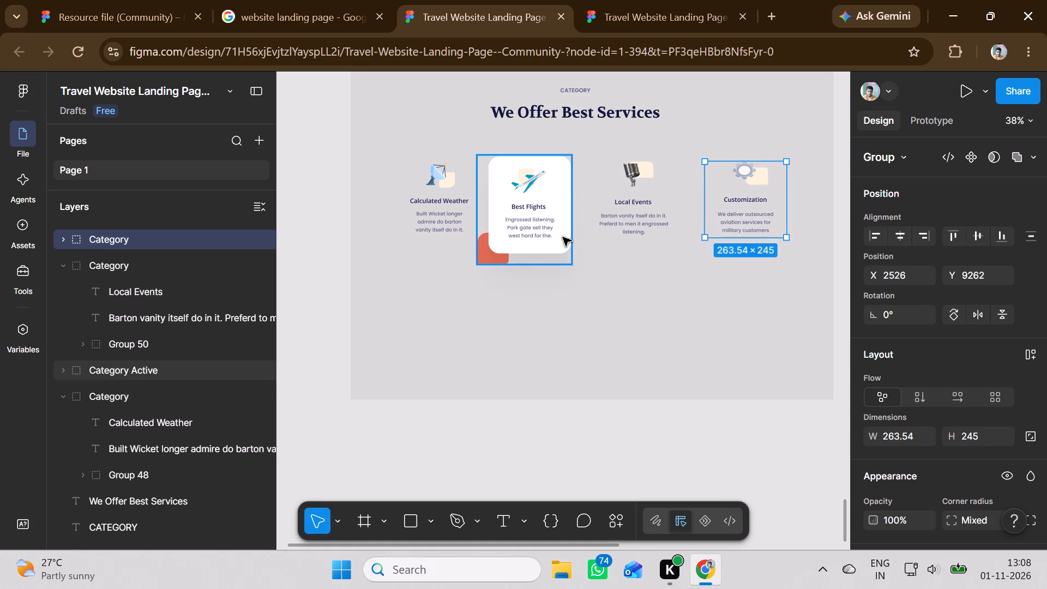
Widen the Local Events category group to about 302 × 245.
click(636, 222)
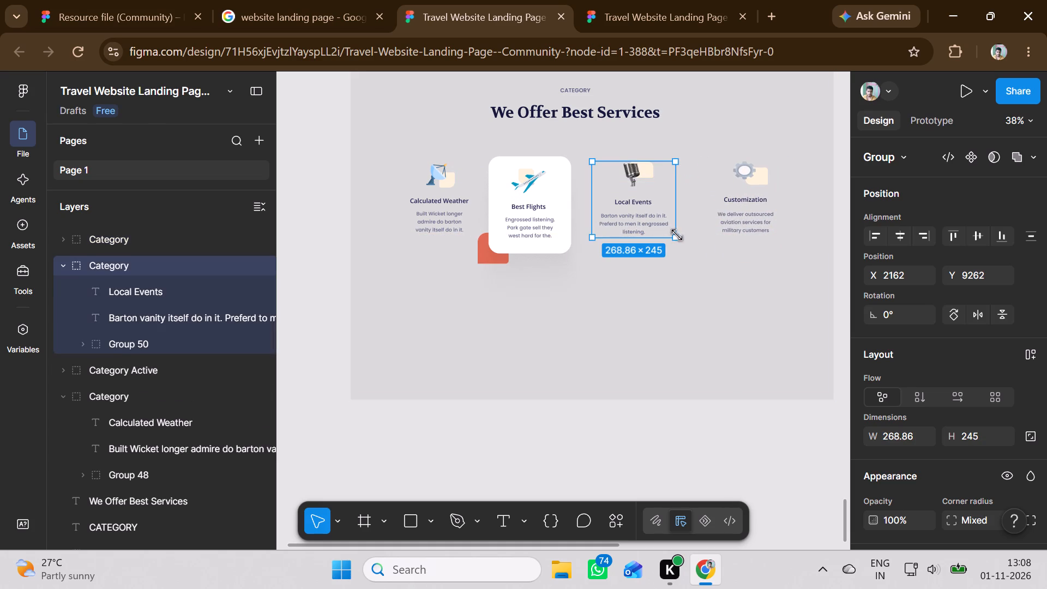
drag(677, 235, 688, 242)
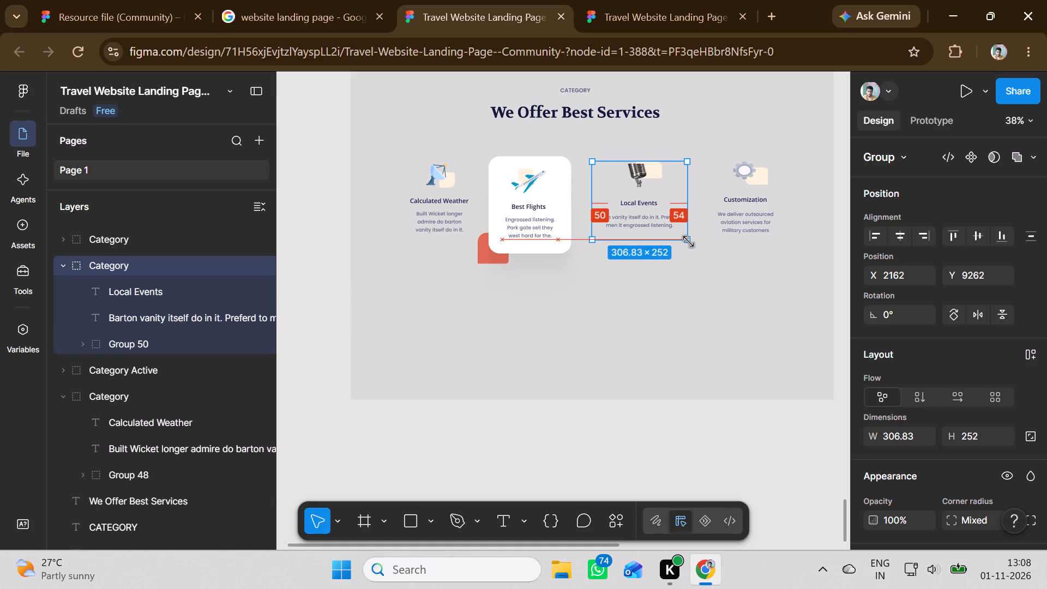
drag(688, 242, 688, 242)
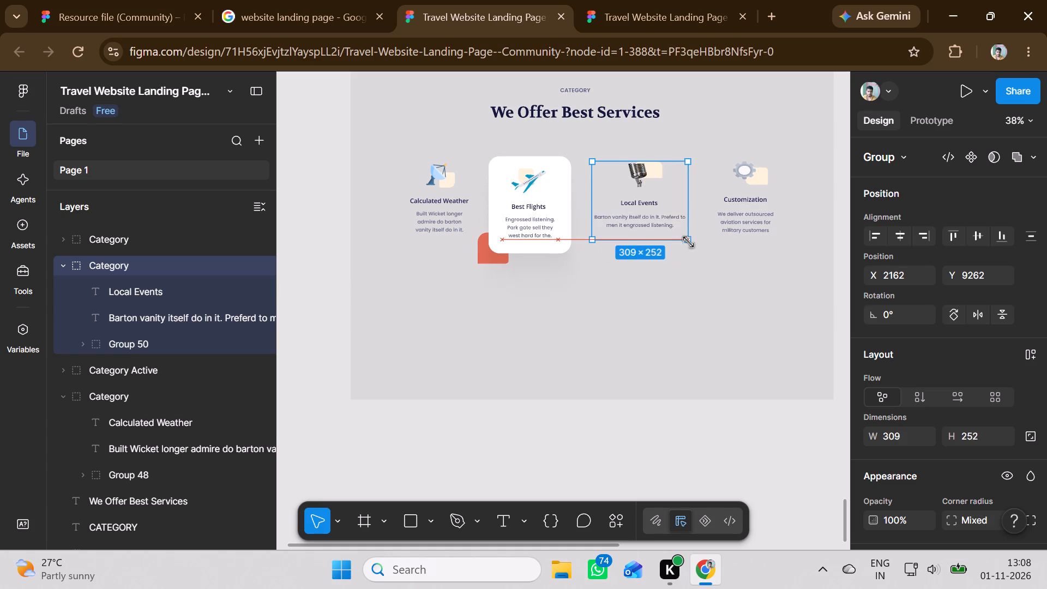
drag(688, 242, 686, 237)
Examine the Customization group's design properties, including its fill, stroke, effects and selection colors.
click(765, 207)
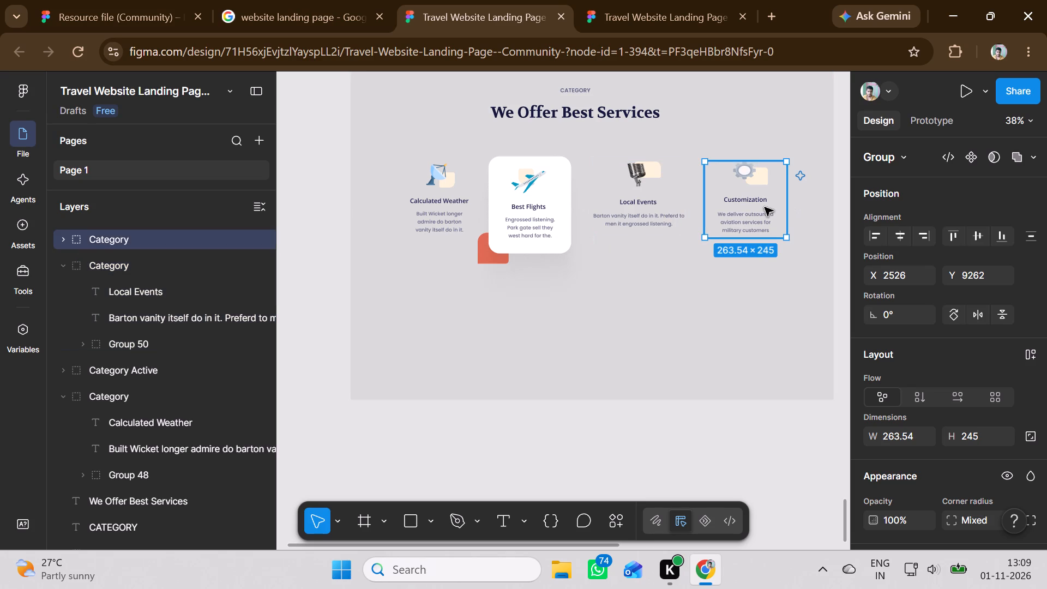
scroll(974, 392, down, 6)
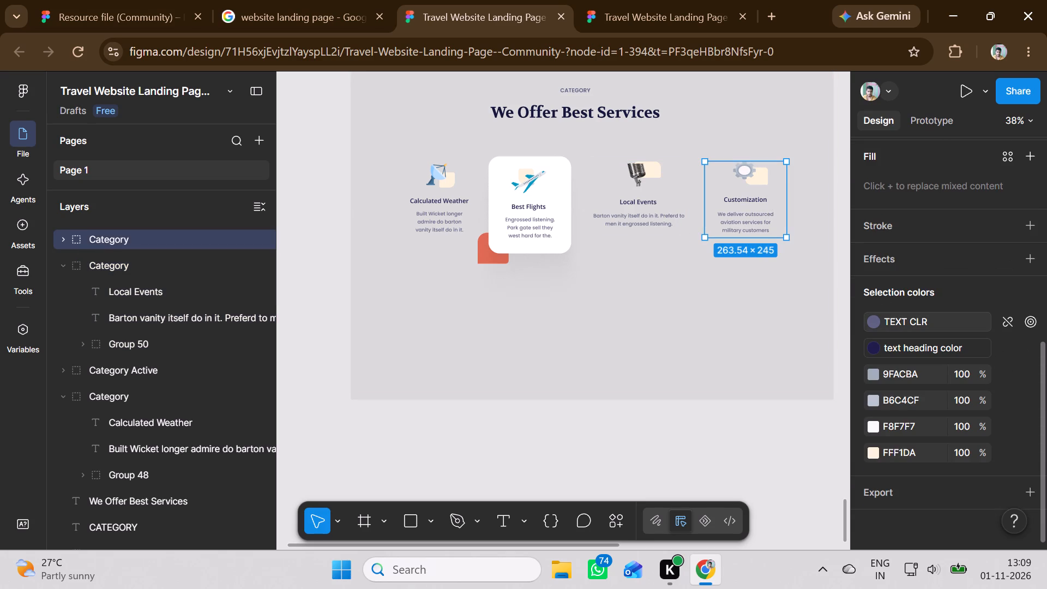
scroll(902, 285, down, 3)
scroll(899, 342, down, 7)
scroll(899, 342, up, 11)
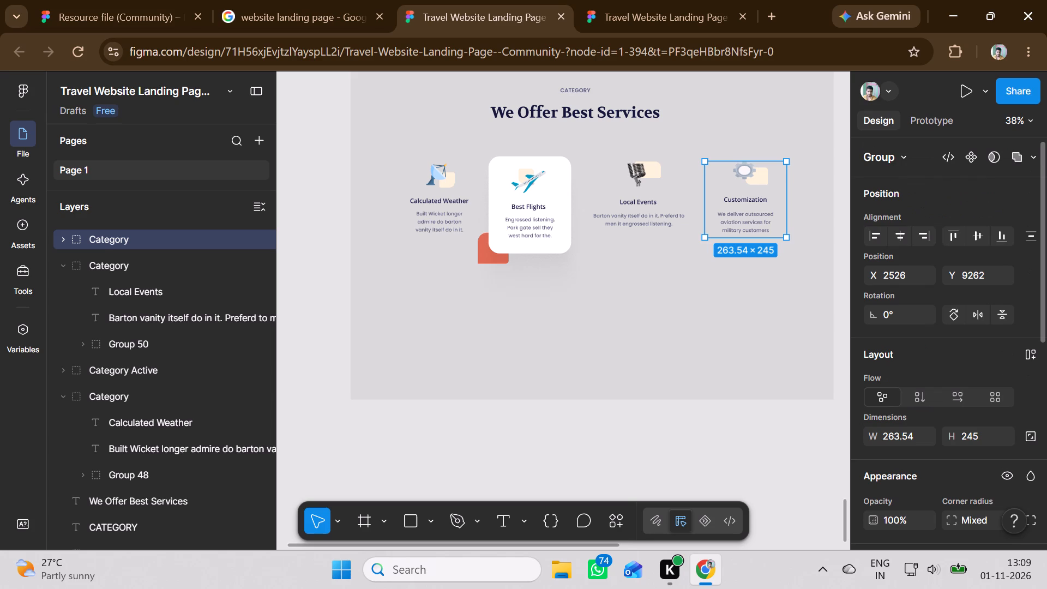
scroll(930, 348, down, 4)
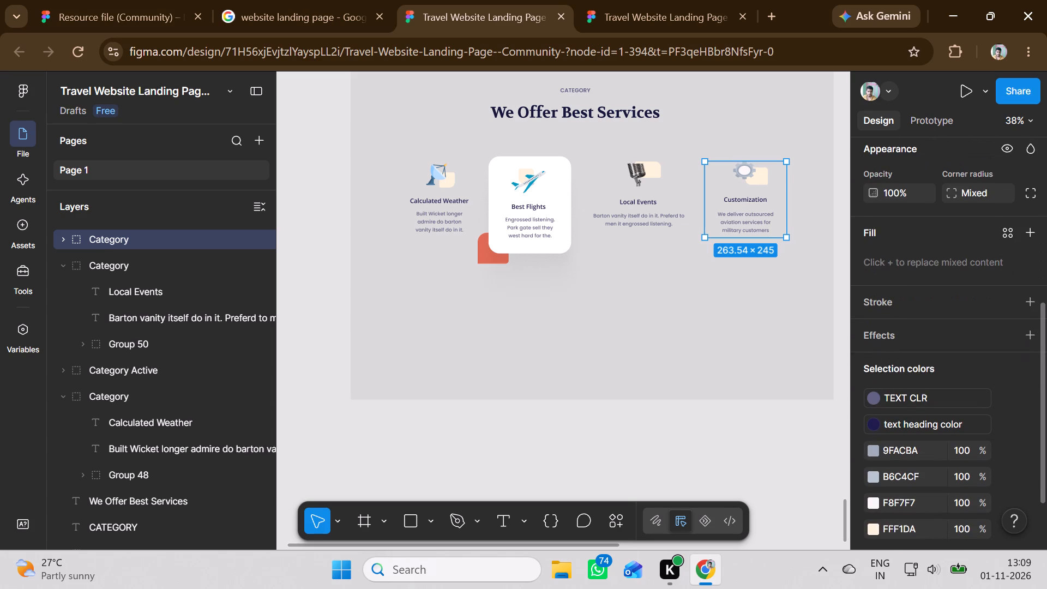
click(606, 332)
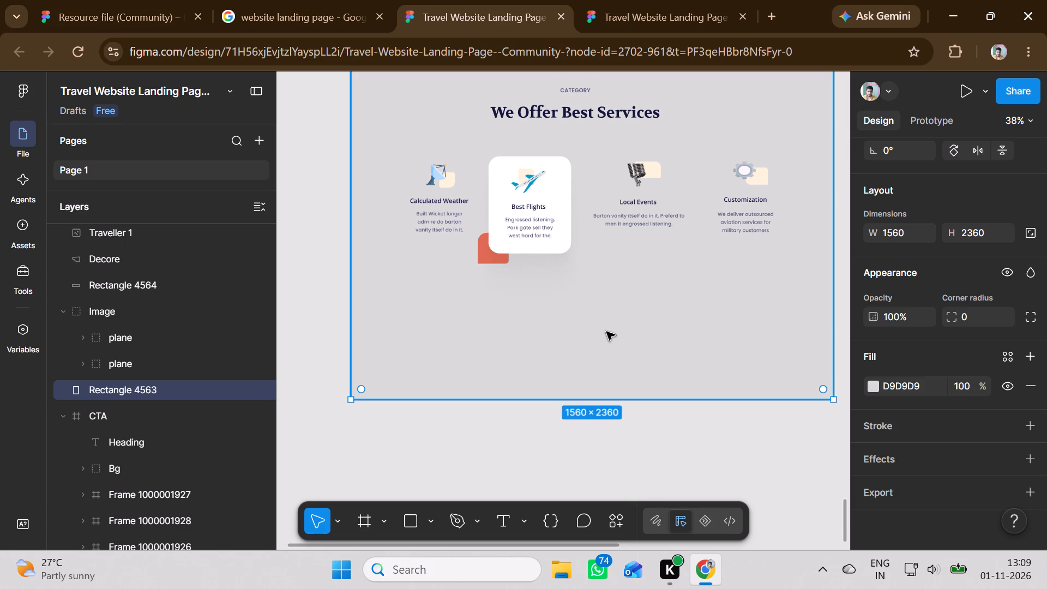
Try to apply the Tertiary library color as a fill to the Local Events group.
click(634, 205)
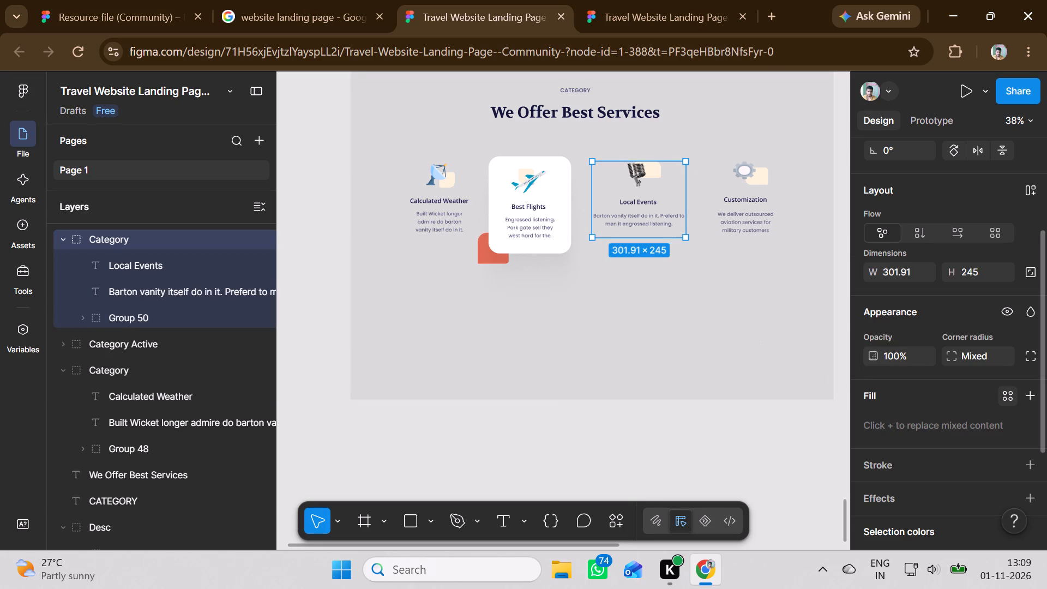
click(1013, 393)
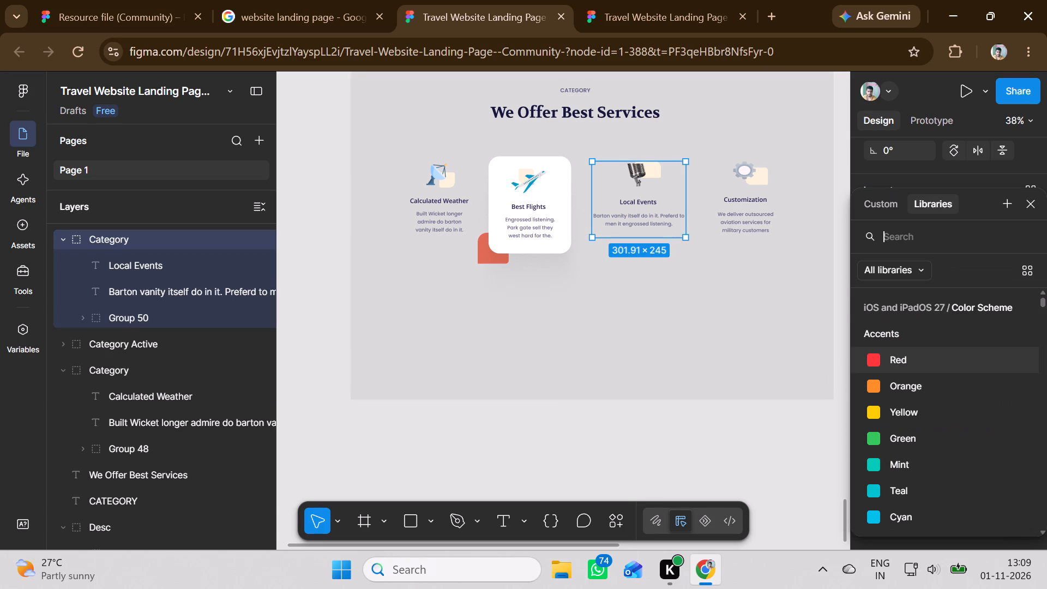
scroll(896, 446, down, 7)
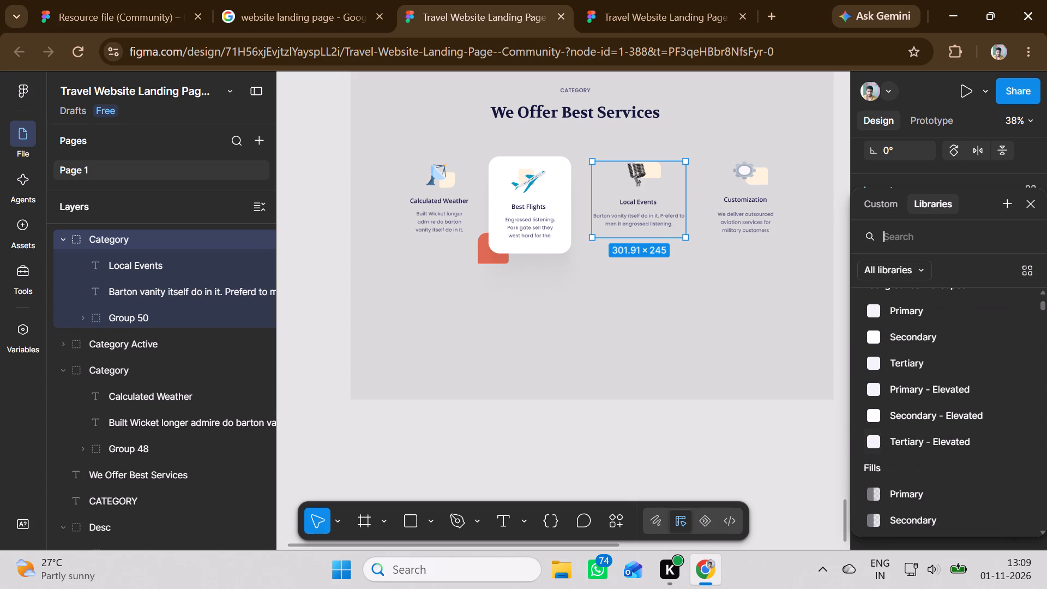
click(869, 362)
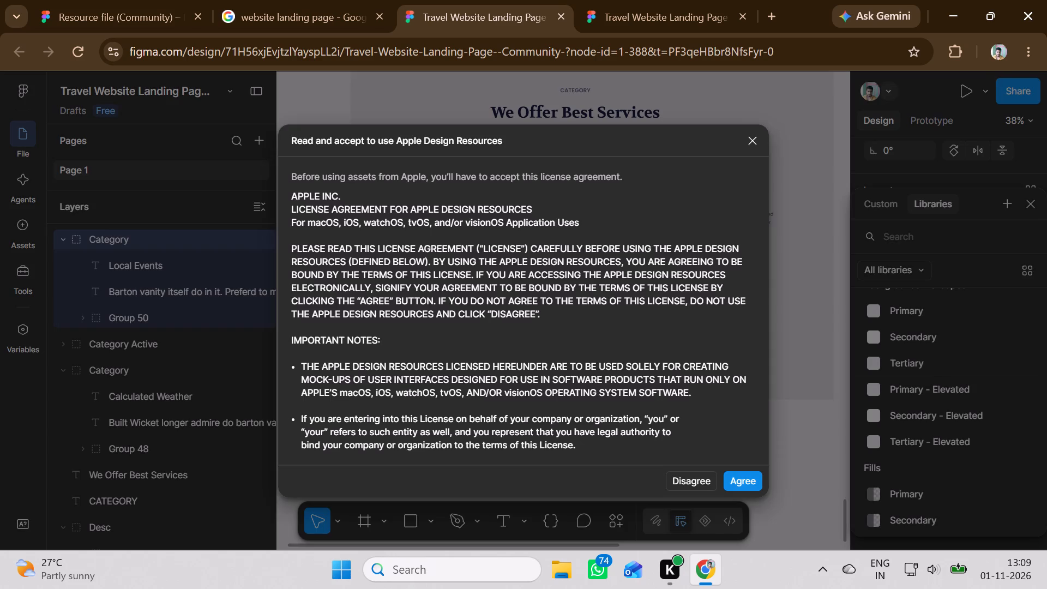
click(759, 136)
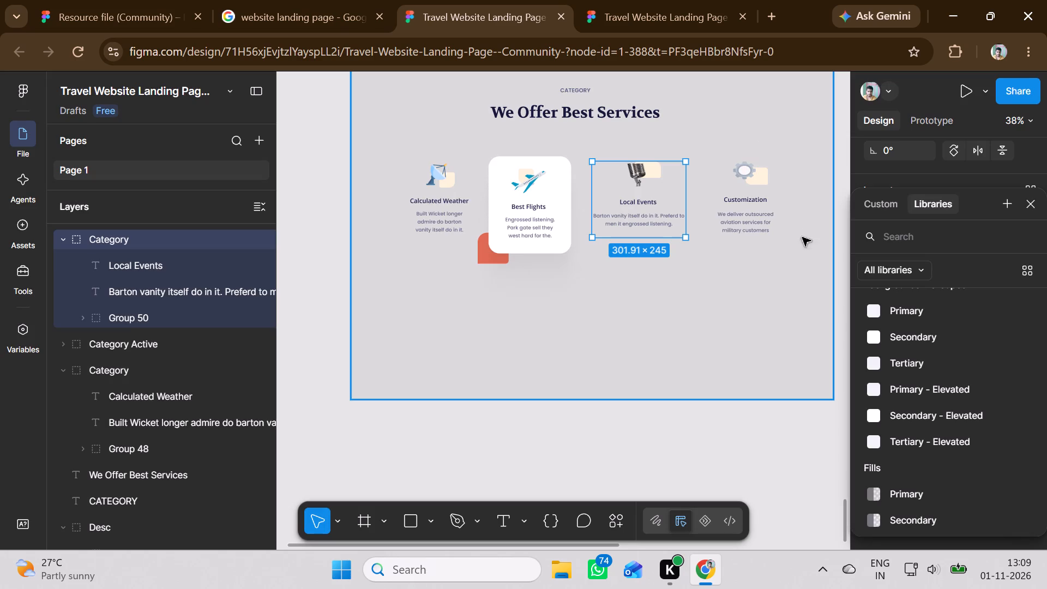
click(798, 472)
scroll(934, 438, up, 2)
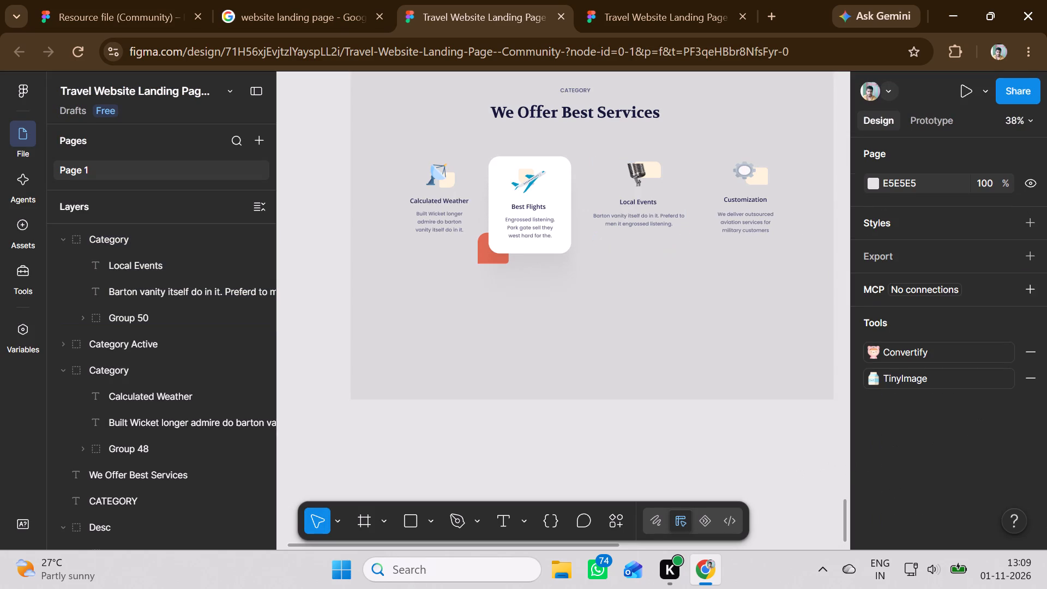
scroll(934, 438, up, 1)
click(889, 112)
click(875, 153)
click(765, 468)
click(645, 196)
Add a stroke to the Customization group and pick a near-white color for it.
click(761, 203)
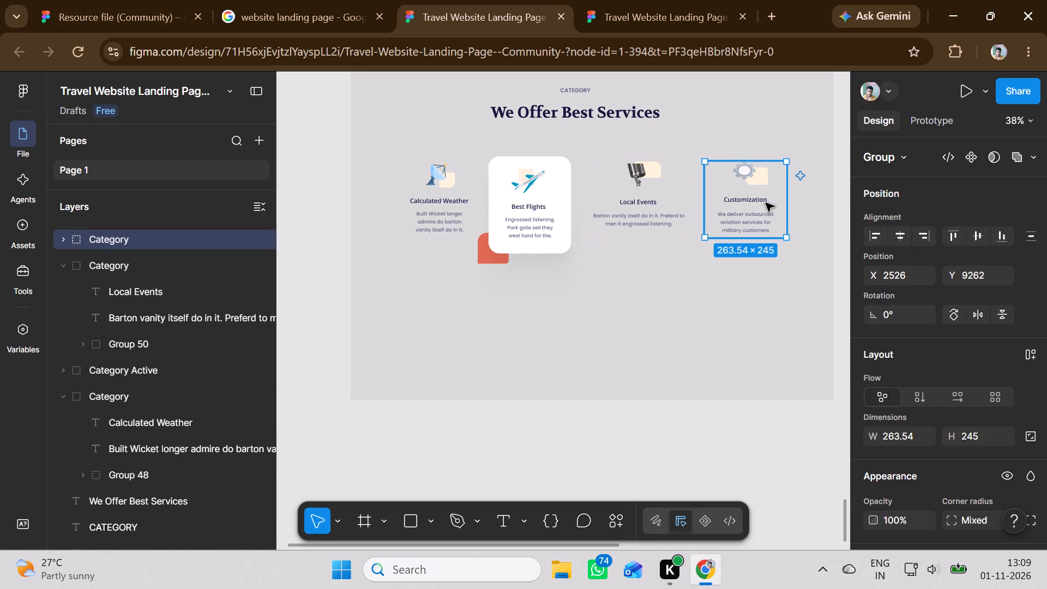
scroll(941, 290, down, 11)
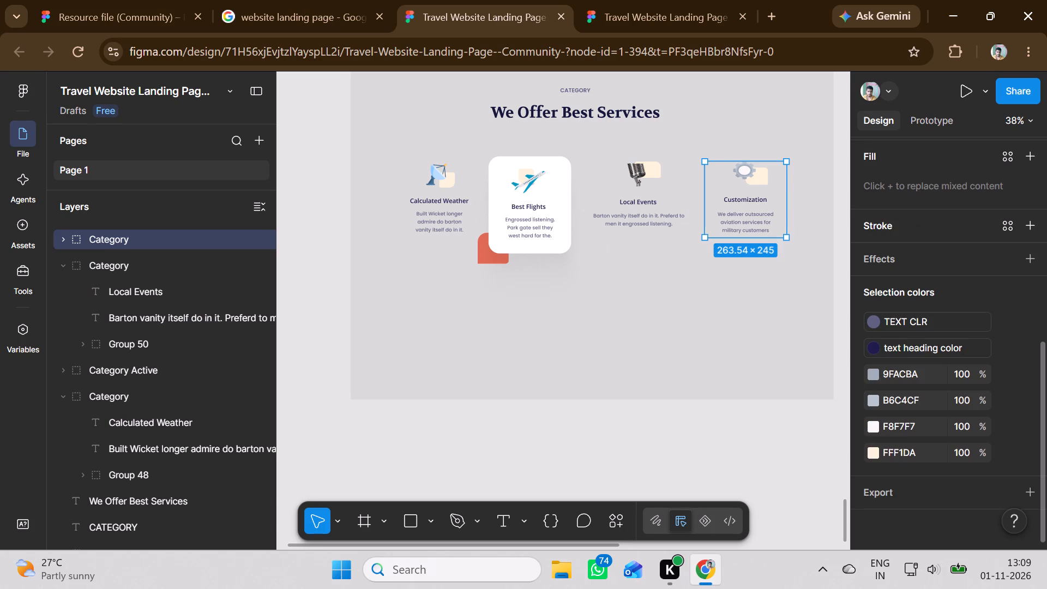
scroll(943, 290, down, 5)
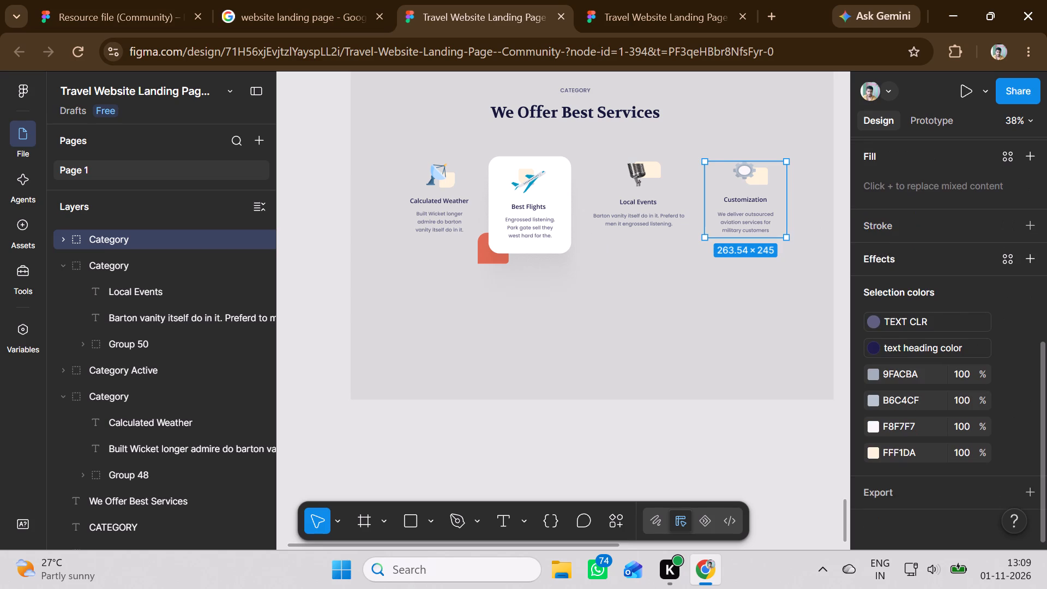
click(917, 247)
click(917, 231)
click(917, 231)
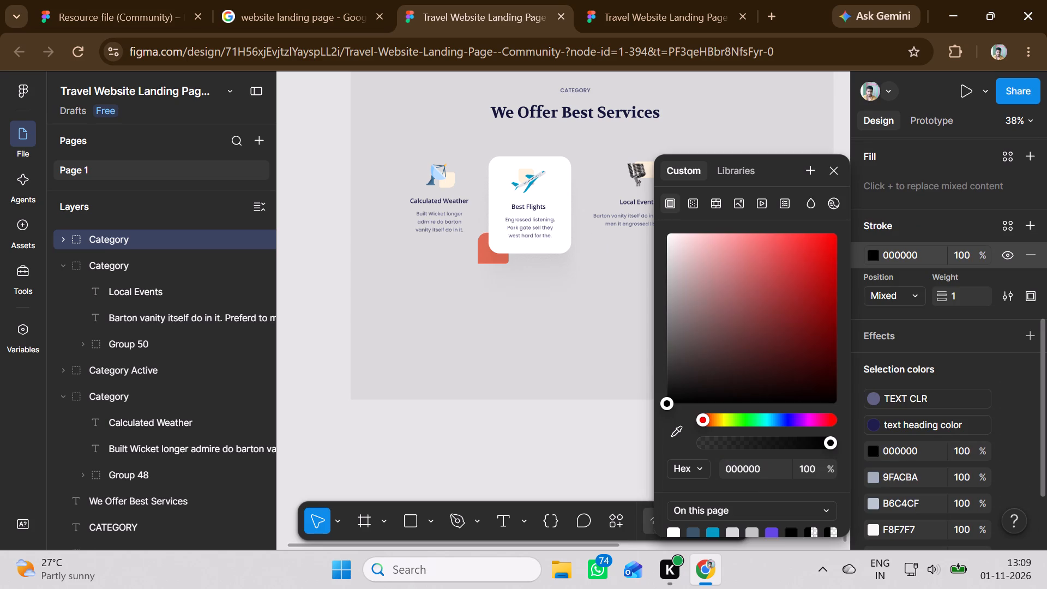
click(675, 237)
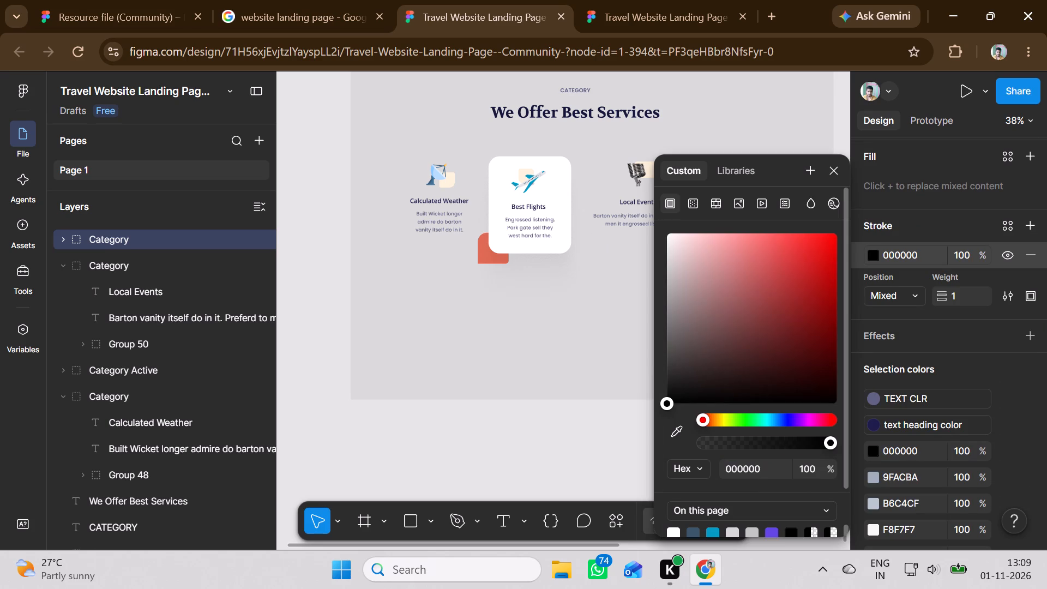
click(574, 458)
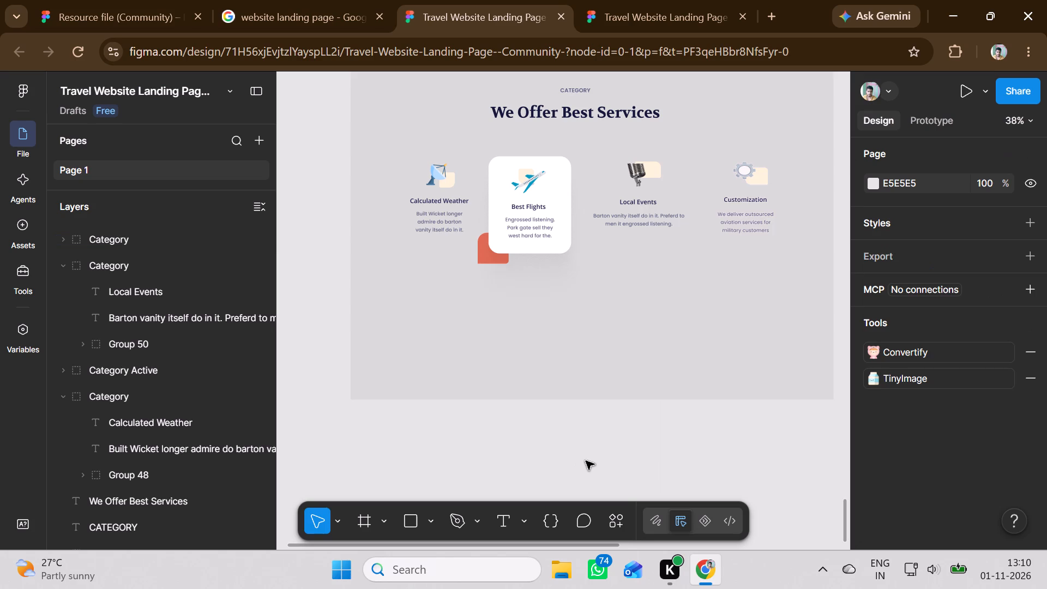
Add a stroke to the Local Events category group and set its color to the light pinkish gray EADEDE.
click(657, 199)
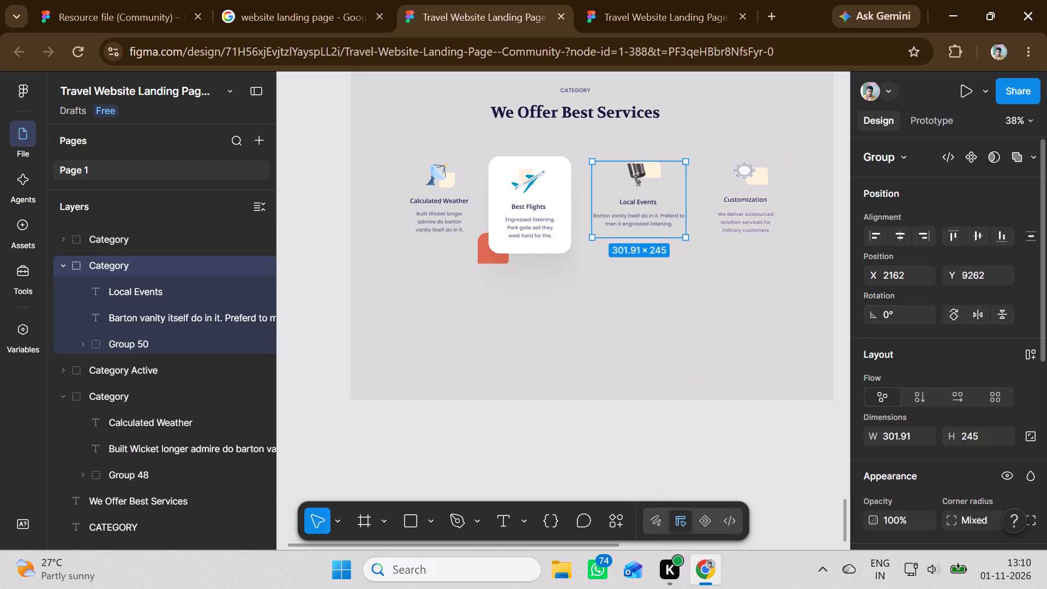
scroll(922, 327, down, 6)
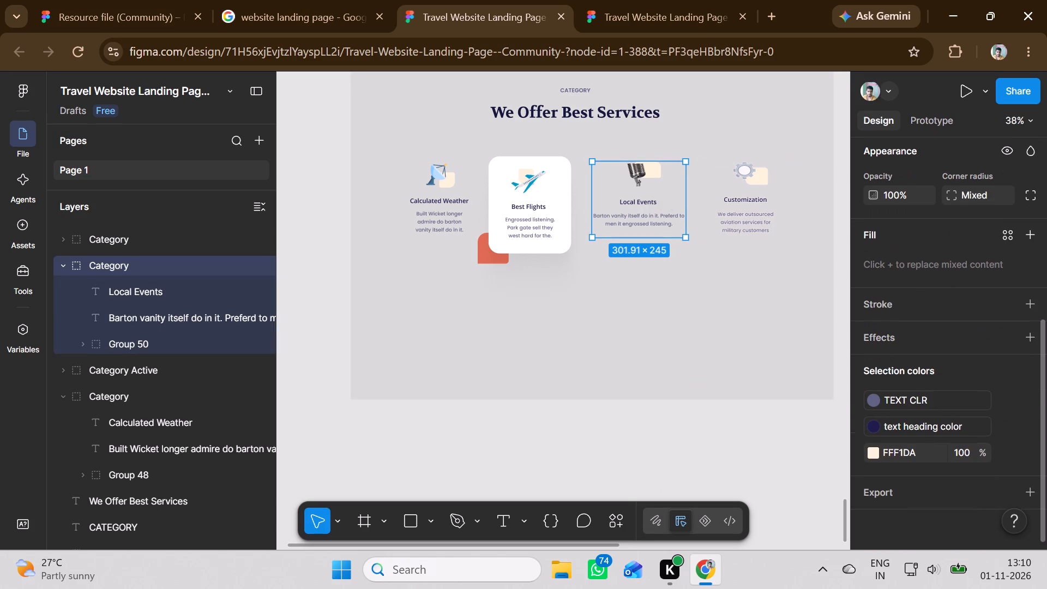
click(900, 311)
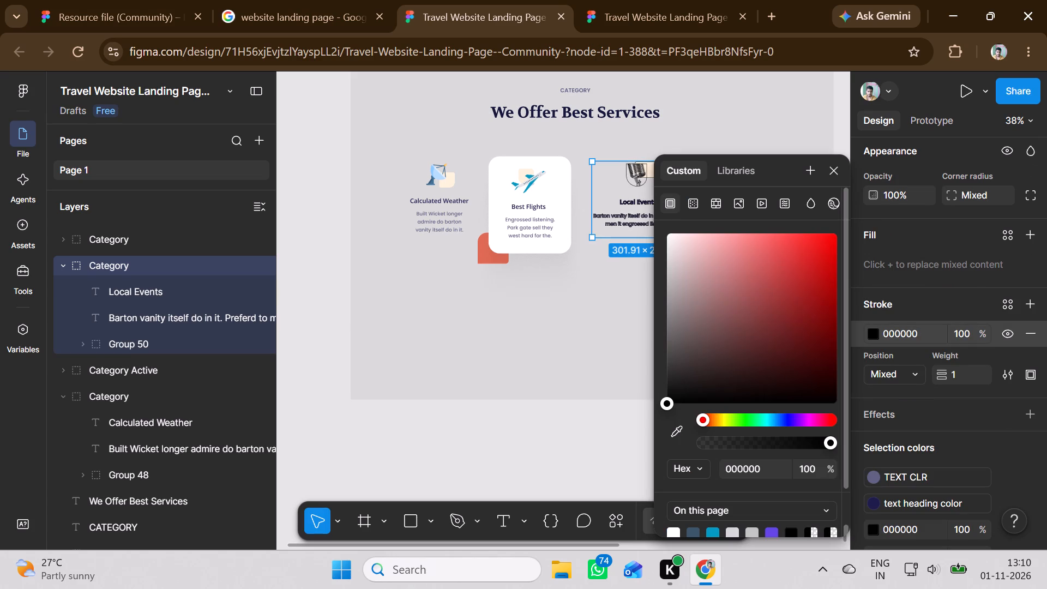
click(673, 238)
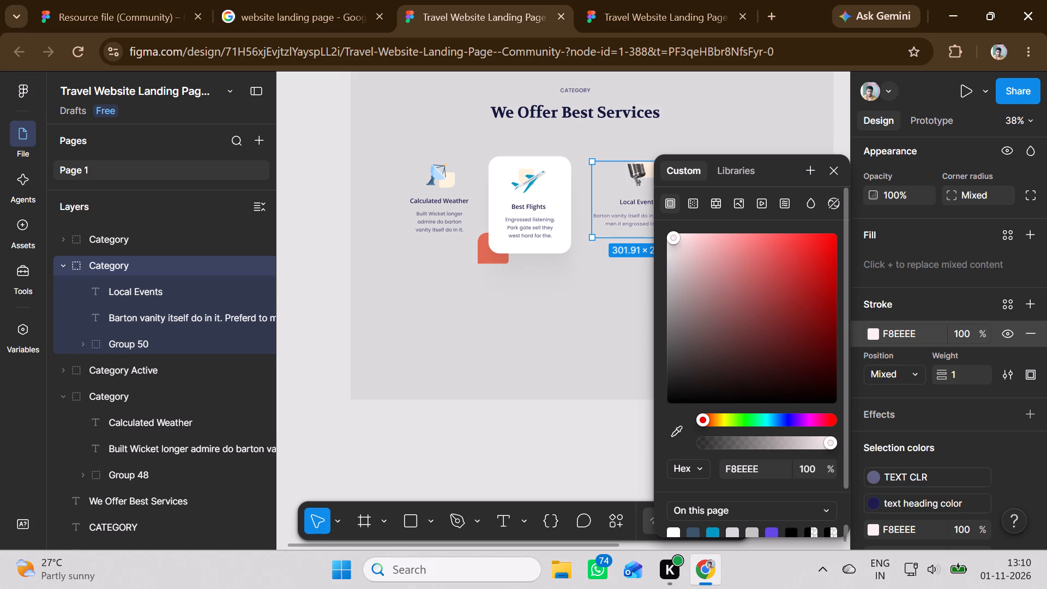
click(673, 238)
drag(673, 238, 678, 246)
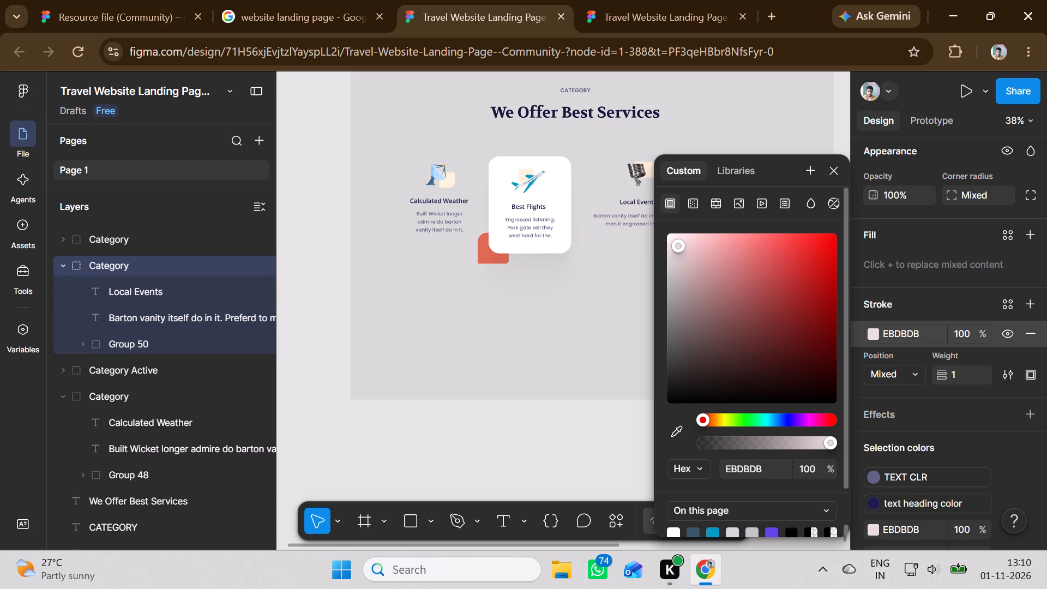
drag(678, 246, 675, 247)
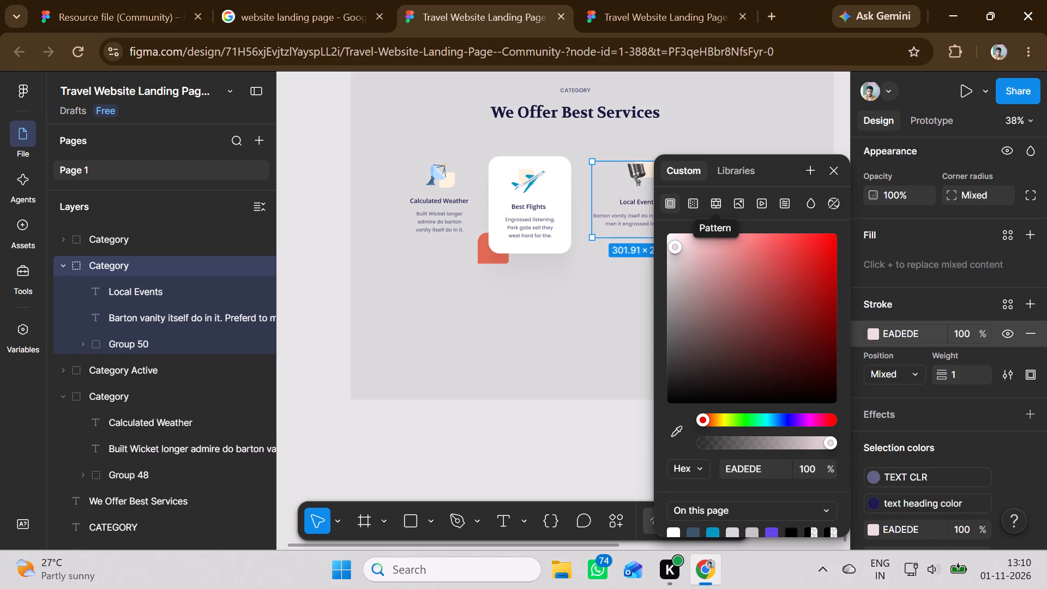
click(579, 456)
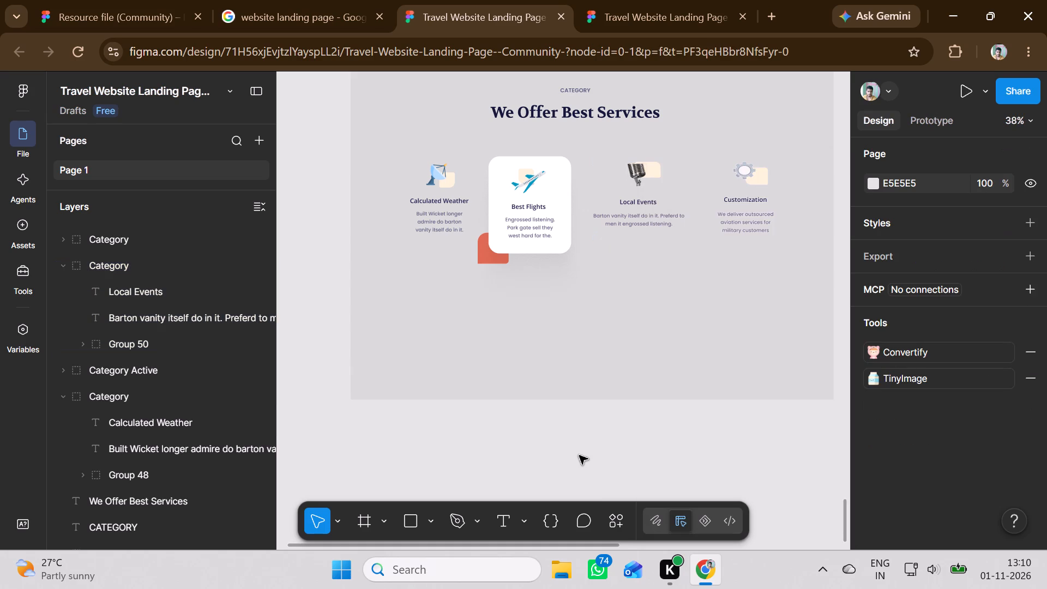
Extend the bottom edge of Rectangle 4563 so it is about 2701 high.
click(600, 399)
drag(604, 399, 591, 497)
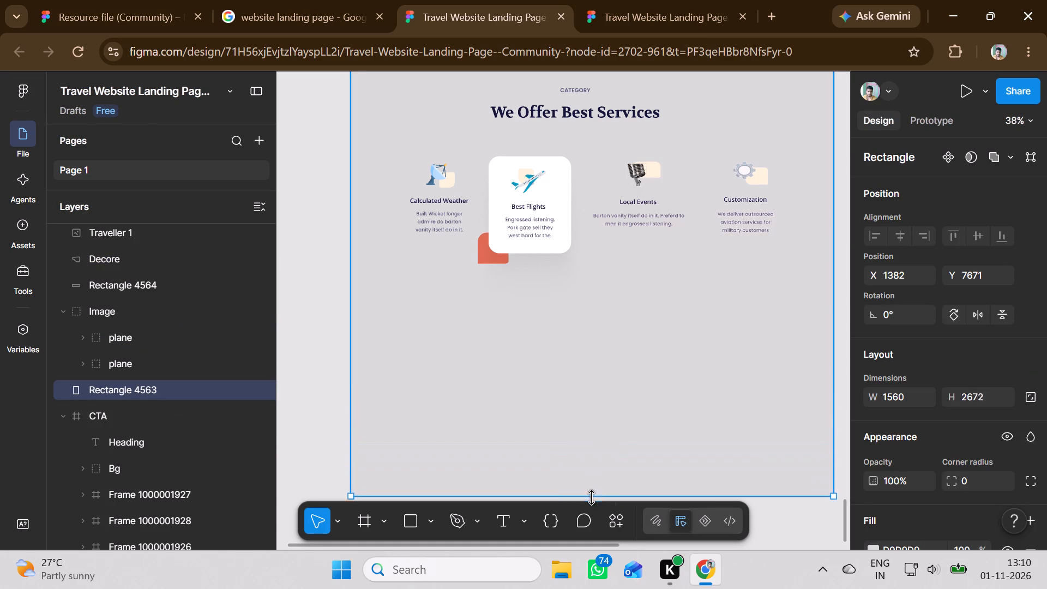
drag(591, 497, 589, 505)
Review the rebuilt hero and services sections, and inspect the Customization group's stroke and color settings.
scroll(635, 395, up, 7)
scroll(635, 395, down, 1)
scroll(635, 395, up, 1)
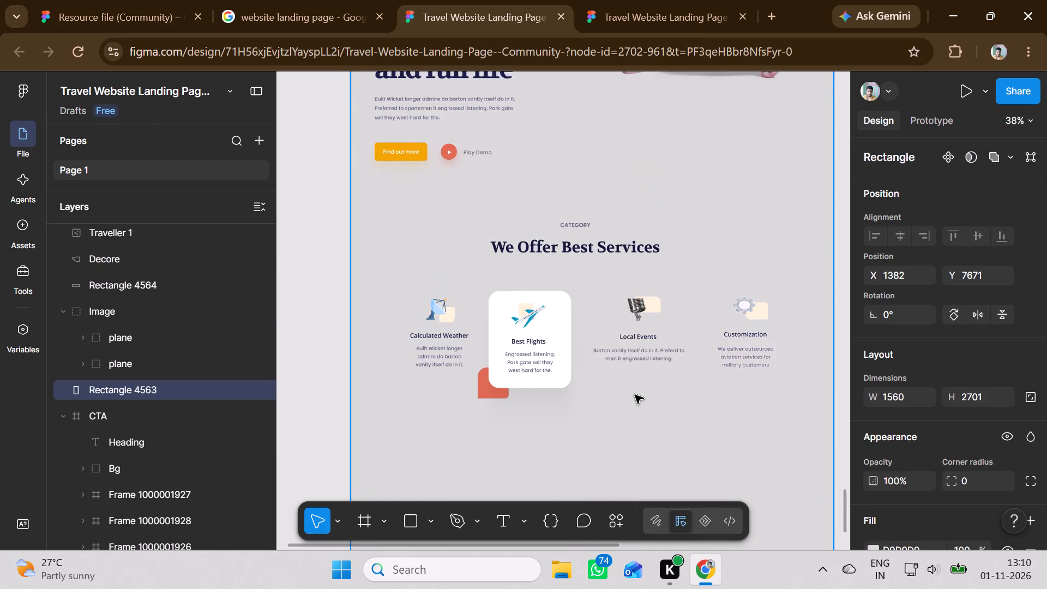
scroll(635, 395, up, 9)
scroll(635, 395, down, 2)
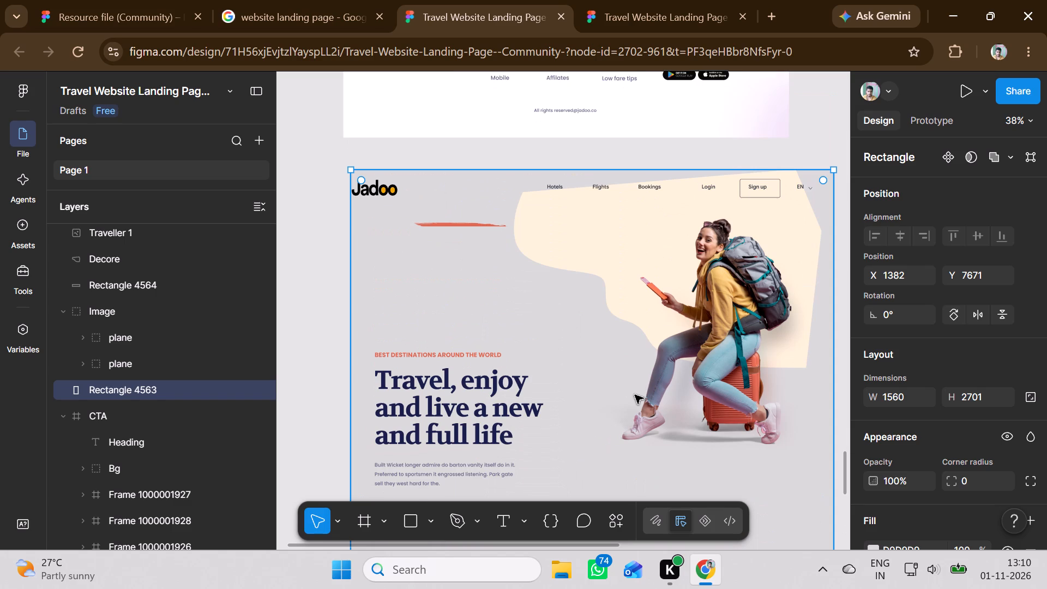
scroll(635, 395, down, 7)
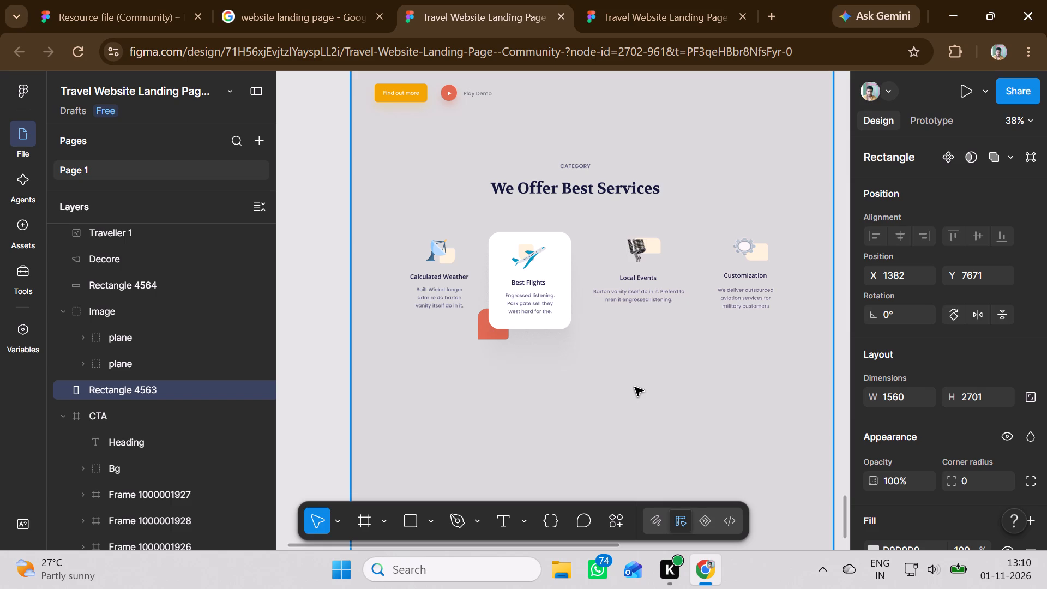
click(725, 280)
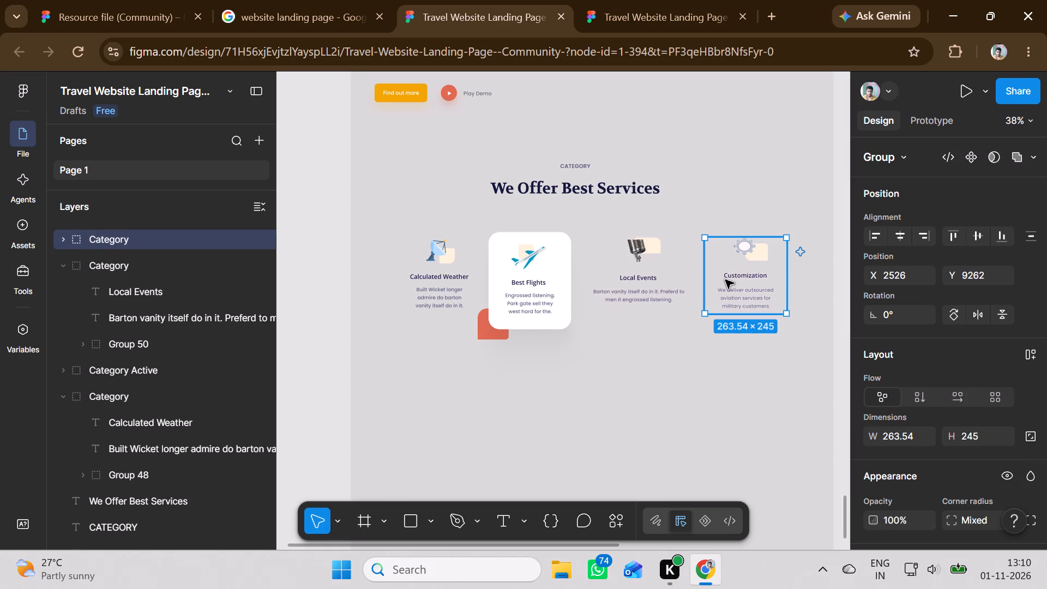
scroll(928, 321, down, 4)
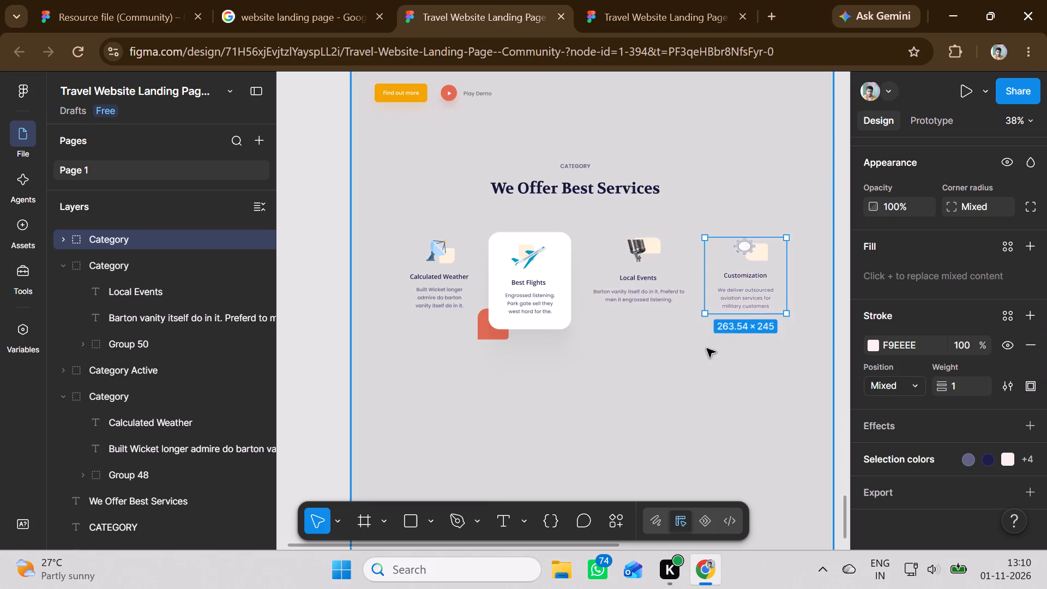
Move the "Top Selling" subheading from the original Top Destinations section onto Rectangle 4563 below the service cards and bring it to front.
scroll(707, 348, up, 12)
scroll(706, 347, down, 1)
scroll(706, 347, up, 16)
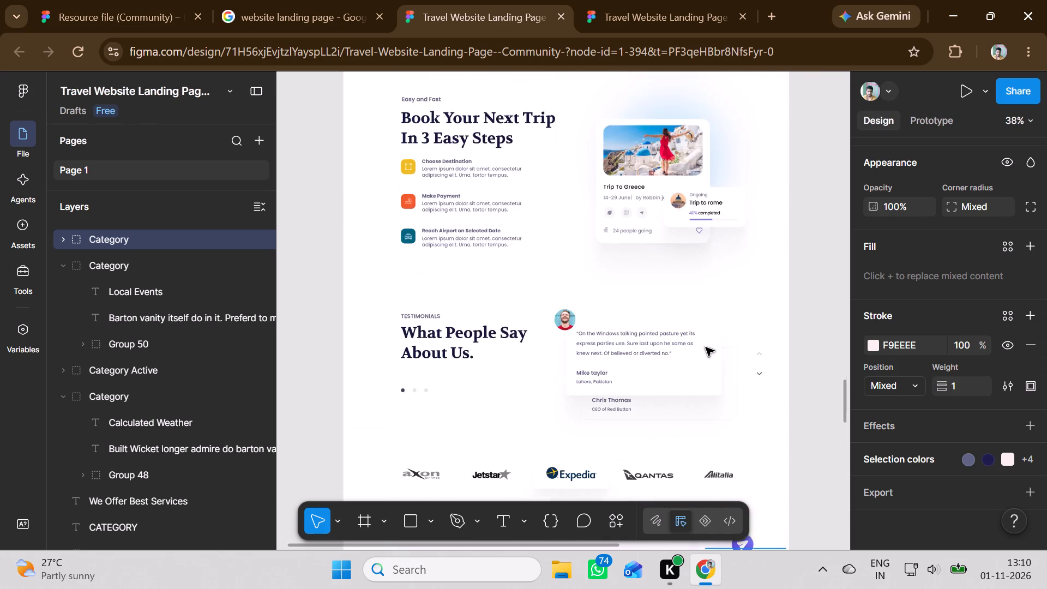
scroll(706, 347, up, 7)
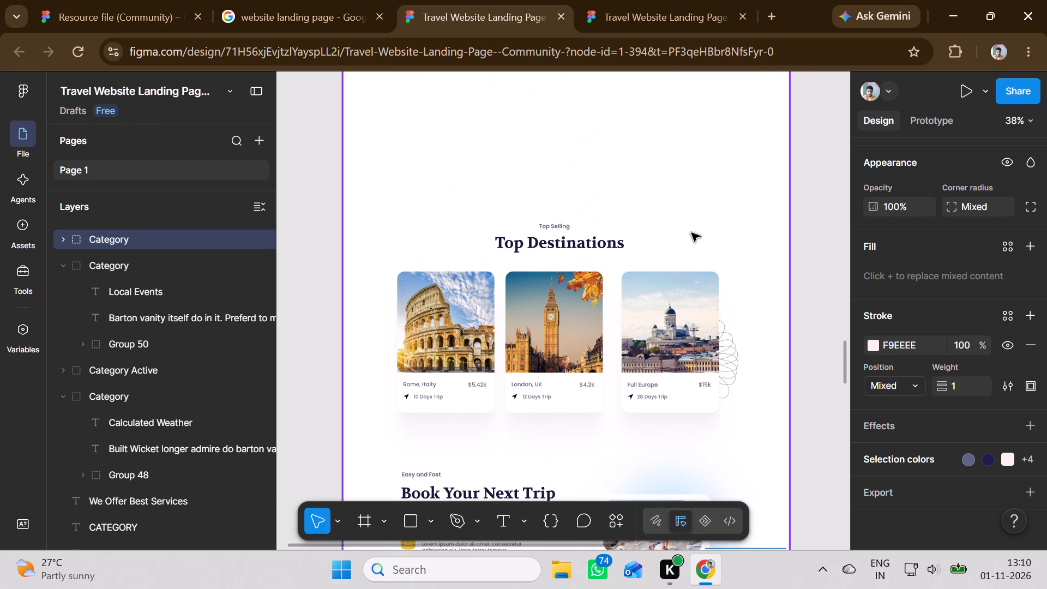
triple_click(557, 225)
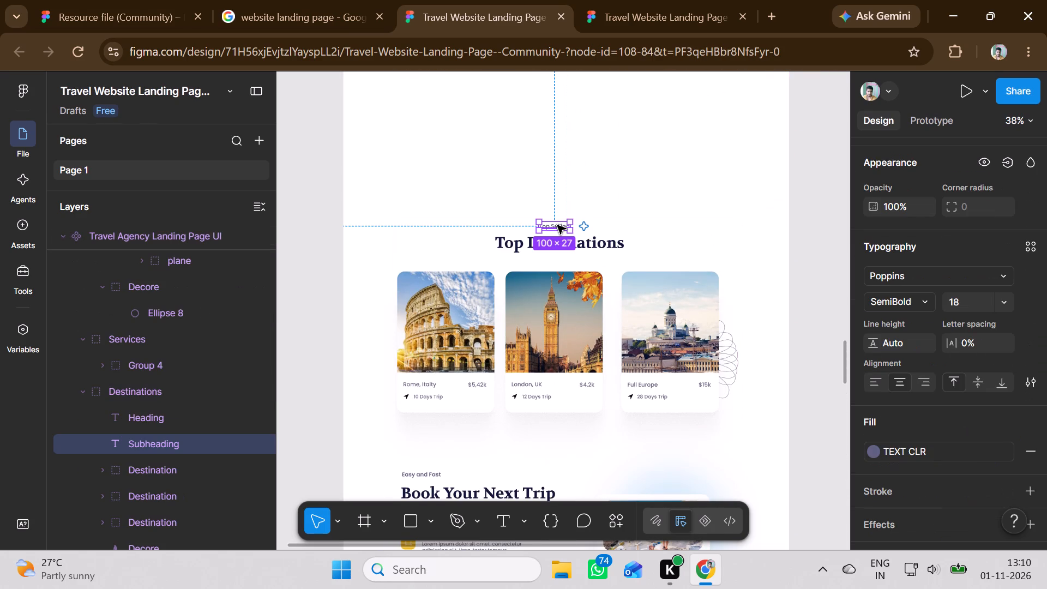
drag(557, 225, 552, 243)
scroll(557, 225, down, 13)
scroll(557, 225, up, 1)
scroll(557, 225, down, 13)
scroll(557, 225, down, 13)
scroll(557, 225, up, 1)
scroll(557, 225, down, 16)
scroll(557, 225, down, 17)
scroll(557, 225, up, 1)
scroll(557, 225, down, 1)
scroll(557, 225, up, 6)
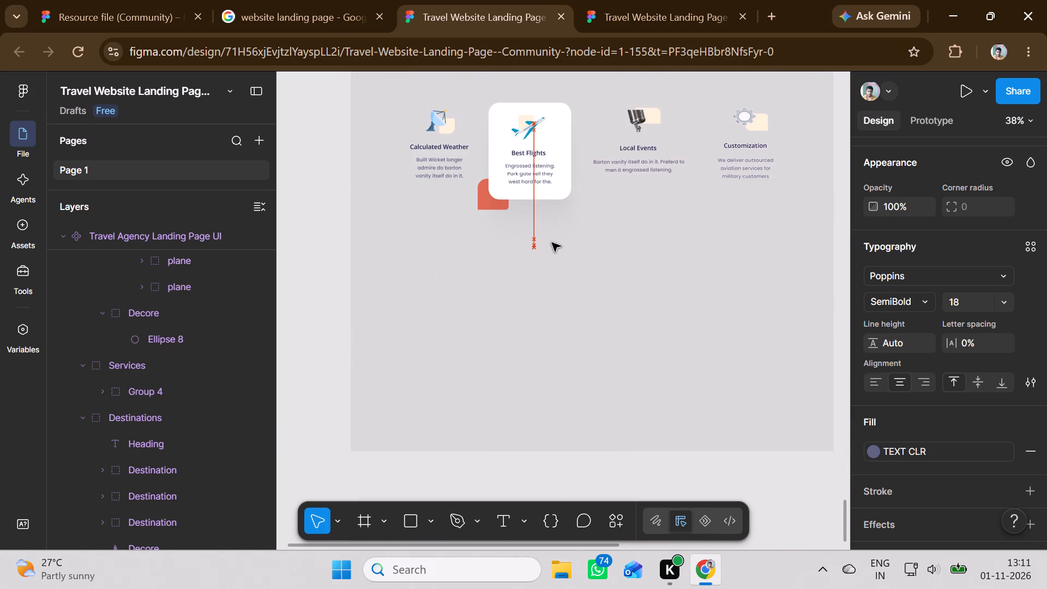
drag(552, 243, 552, 245)
right_click(552, 245)
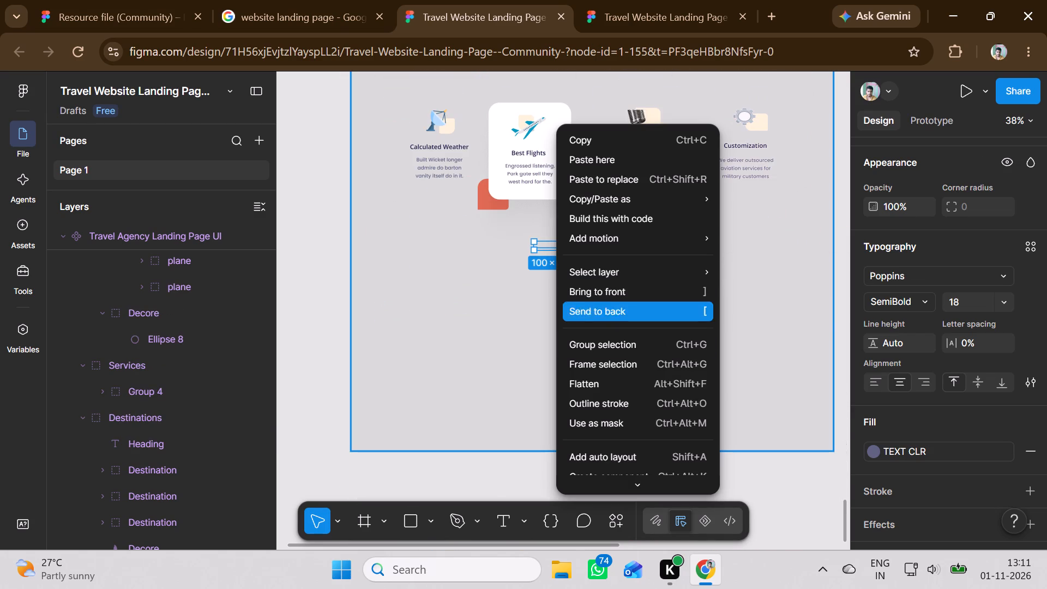
click(597, 293)
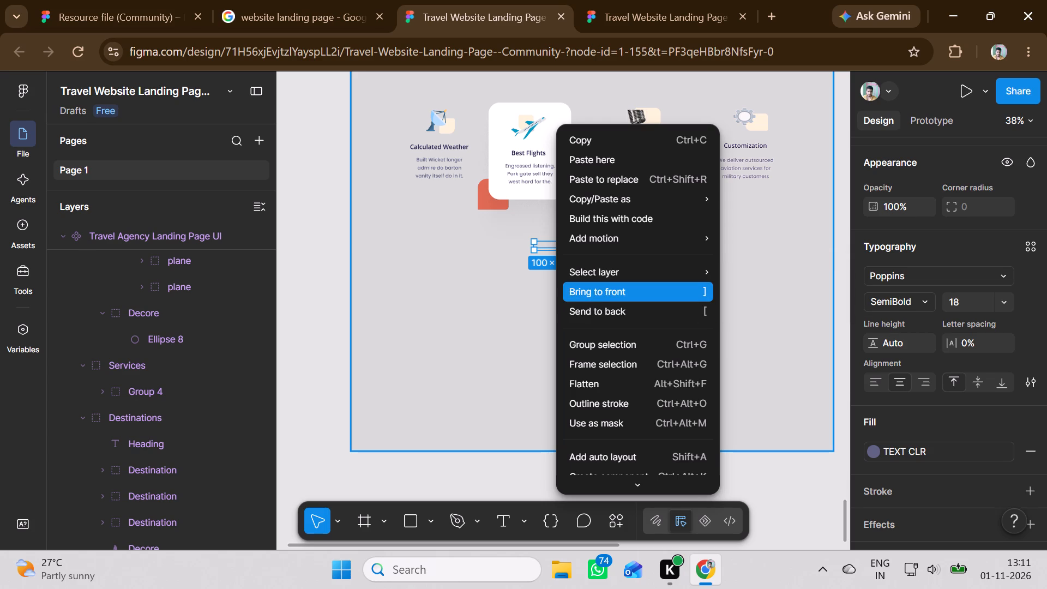
Enlarge the "Top Selling" text box to about 188 × 34 and move it lower beneath the service cards.
drag(566, 252, 594, 252)
click(612, 288)
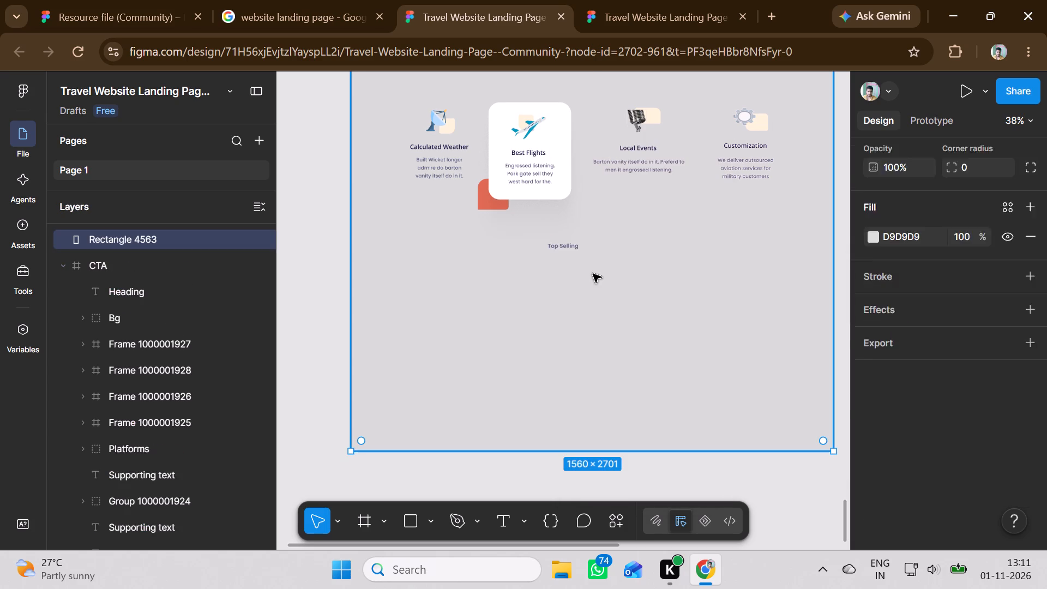
click(568, 246)
drag(568, 246, 573, 264)
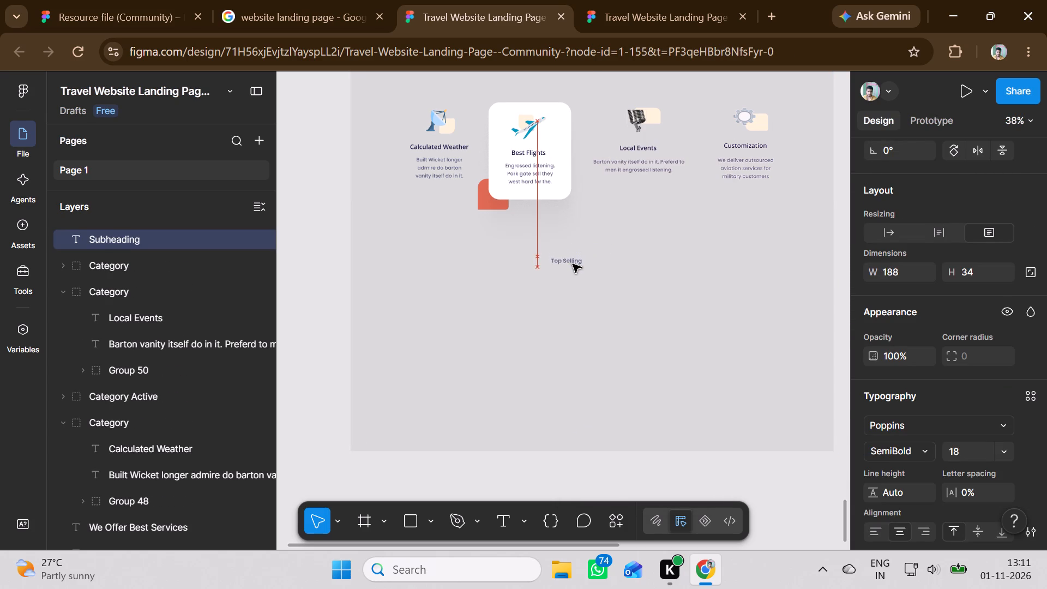
drag(573, 264, 573, 270)
Extend the bottom edge of Rectangle 4563 so it is about 3446 high.
click(640, 317)
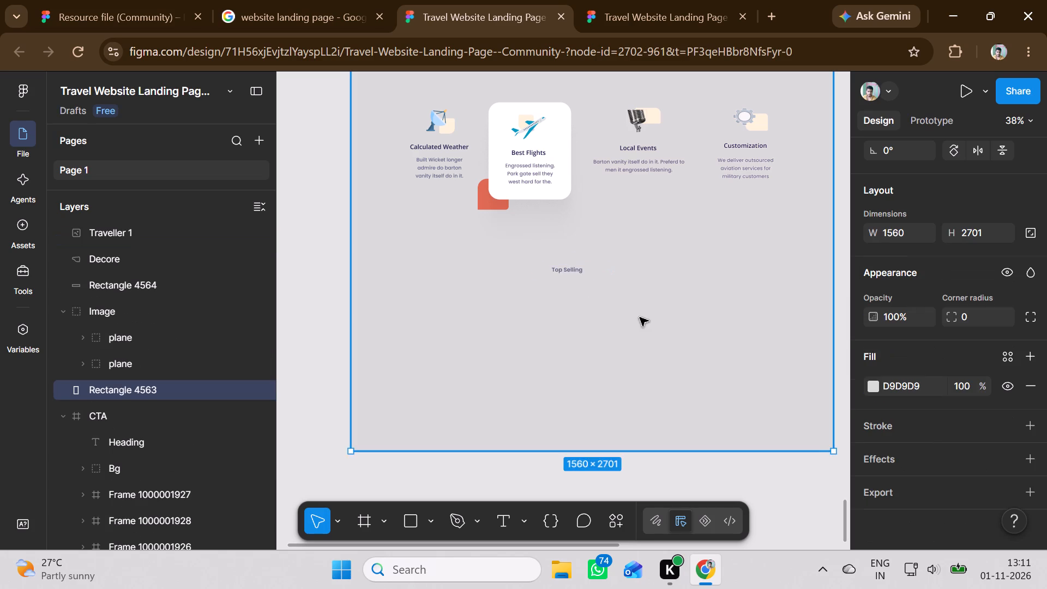
scroll(641, 317, down, 3)
drag(604, 354, 608, 508)
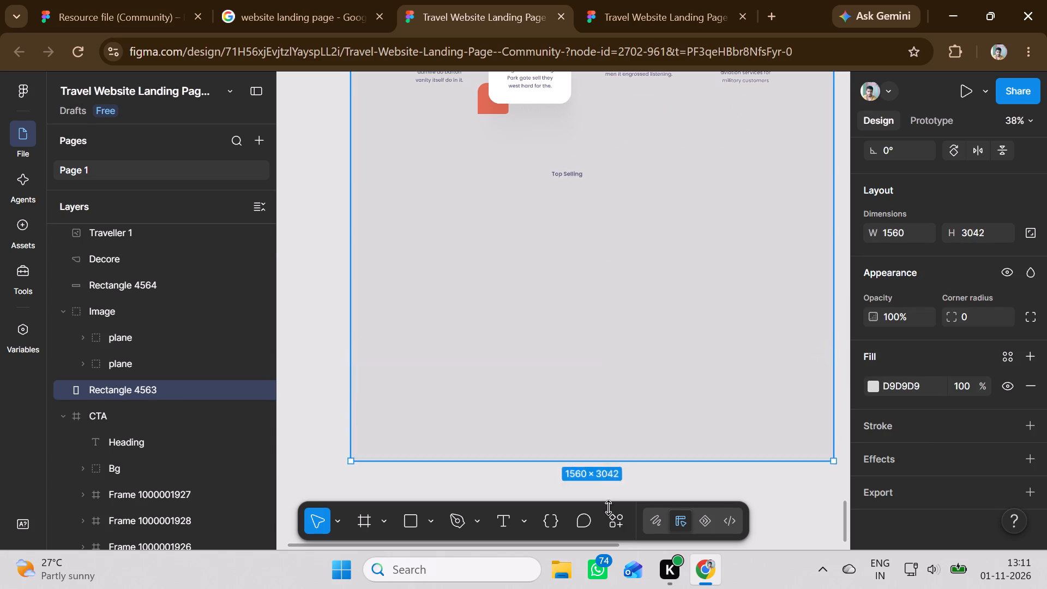
drag(608, 508, 606, 543)
Review the rebuilt page from the hero down to the space around the "Top Selling" subheading.
scroll(639, 302, up, 6)
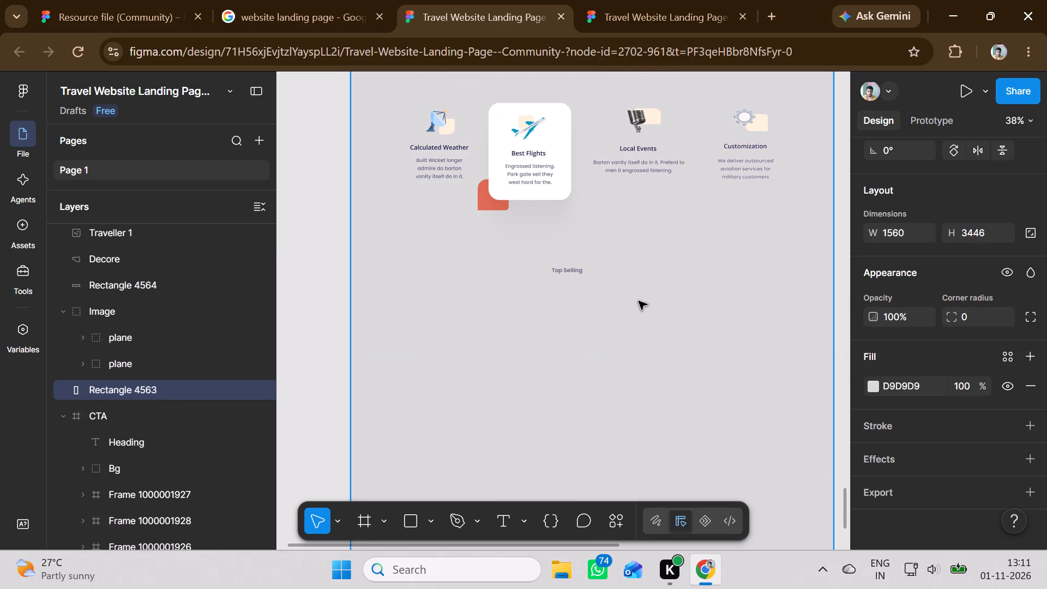
scroll(639, 301, up, 1)
scroll(639, 301, down, 1)
scroll(639, 301, up, 1)
scroll(639, 301, down, 1)
scroll(639, 301, up, 9)
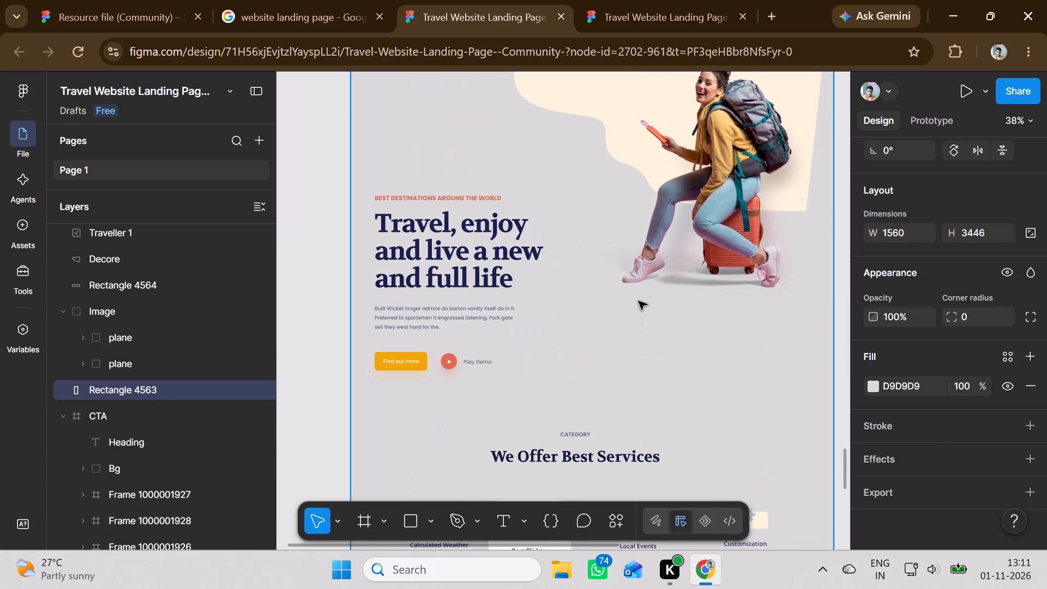
scroll(639, 301, up, 4)
scroll(639, 301, down, 8)
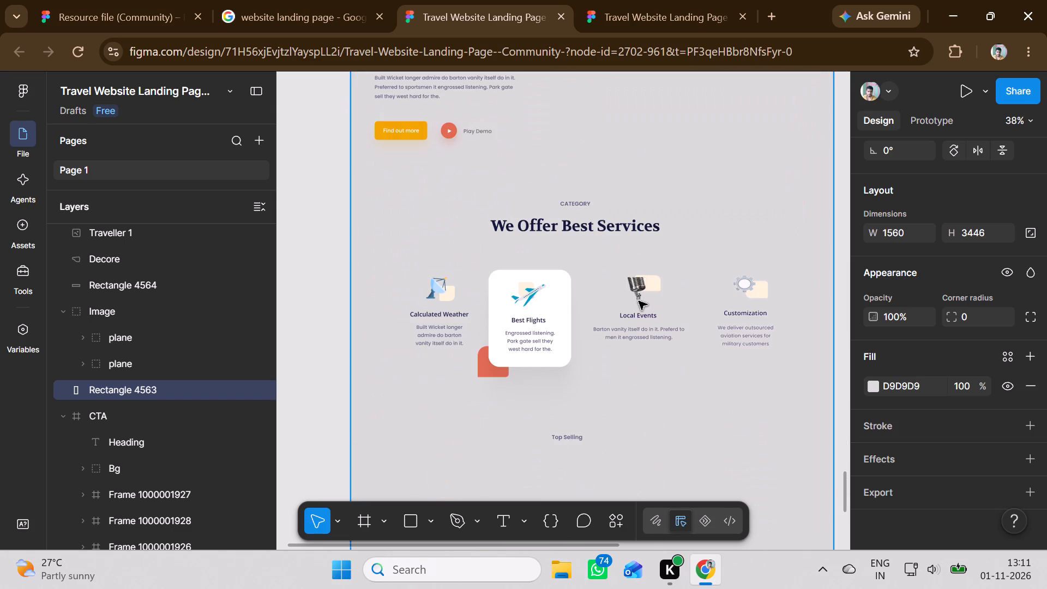
scroll(639, 301, down, 4)
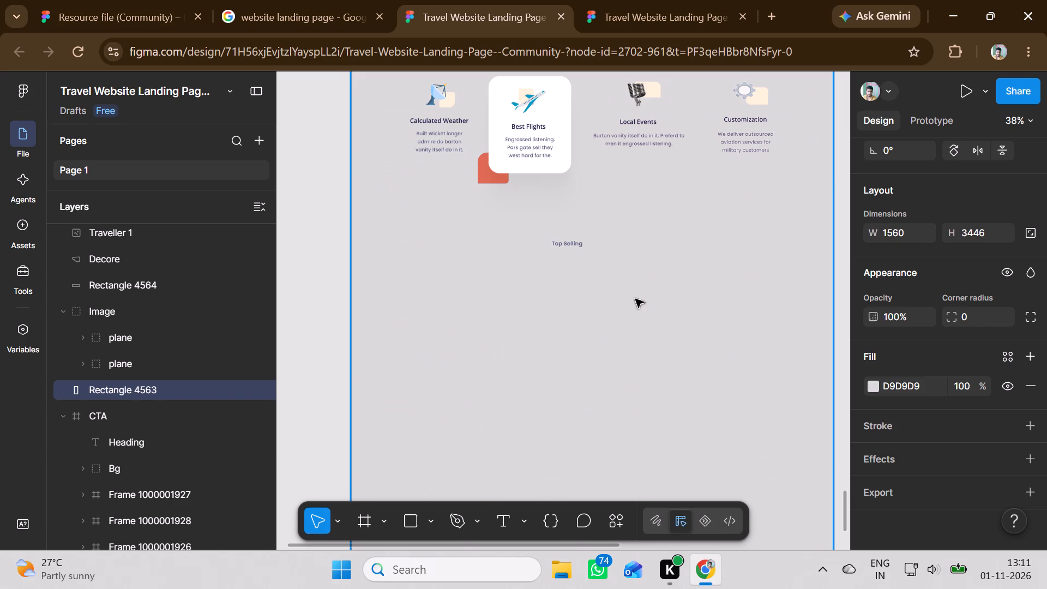
Move the "Top Destinations" heading from the original design onto Rectangle 4563 below the "Top Selling" subheading and bring it to front.
scroll(622, 282, up, 20)
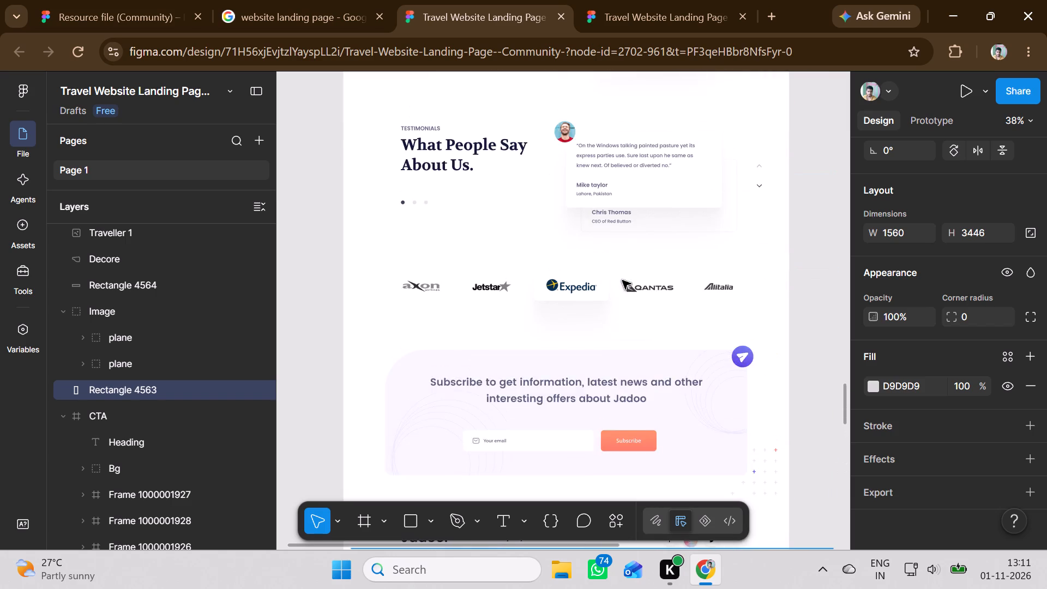
scroll(622, 280, up, 10)
double_click(529, 166)
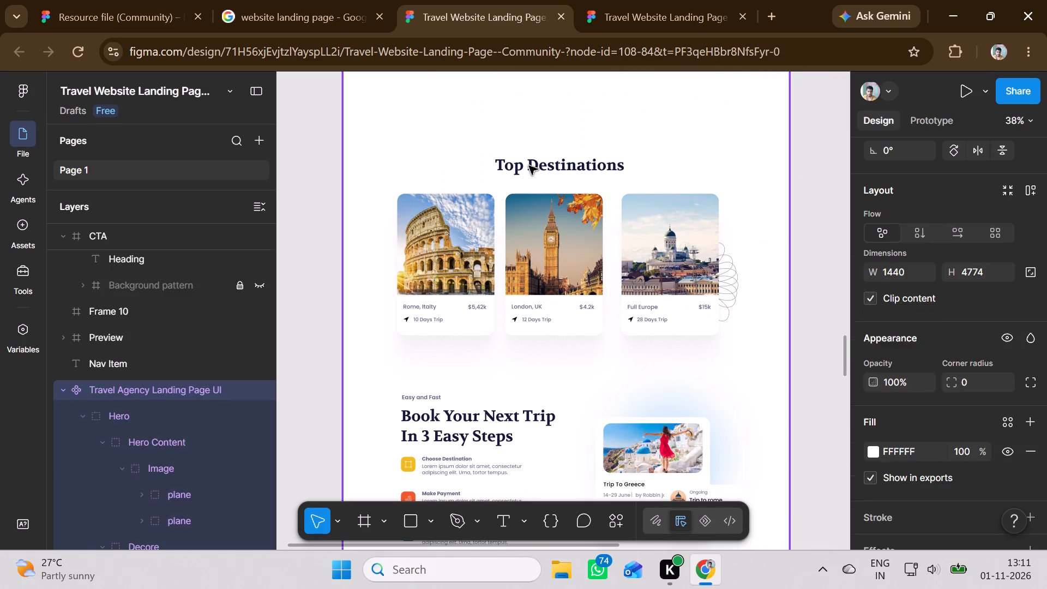
click(546, 166)
double_click(546, 166)
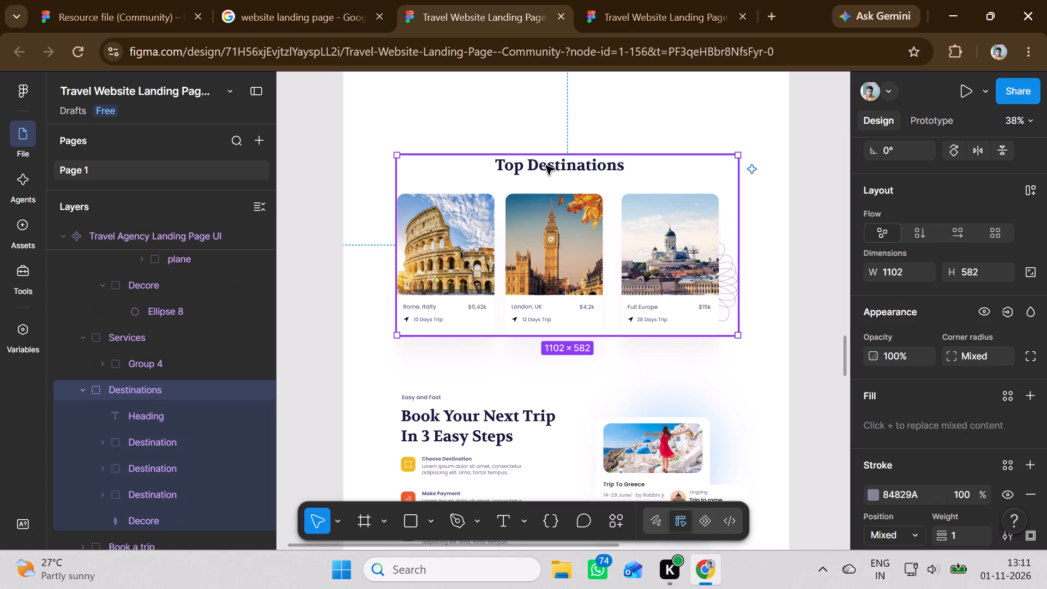
drag(546, 166, 546, 167)
scroll(546, 166, down, 19)
scroll(546, 166, down, 15)
scroll(546, 166, up, 1)
scroll(546, 166, down, 3)
scroll(546, 166, up, 1)
scroll(546, 166, down, 15)
scroll(546, 166, up, 1)
scroll(546, 166, down, 13)
scroll(546, 166, down, 17)
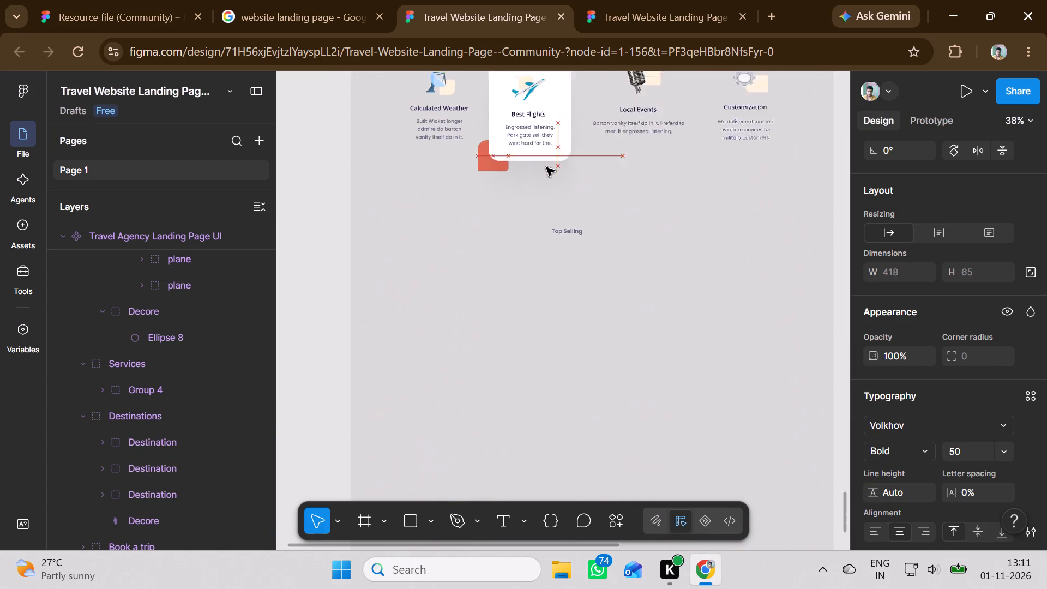
drag(546, 167, 546, 186)
scroll(546, 167, up, 3)
right_click(551, 187)
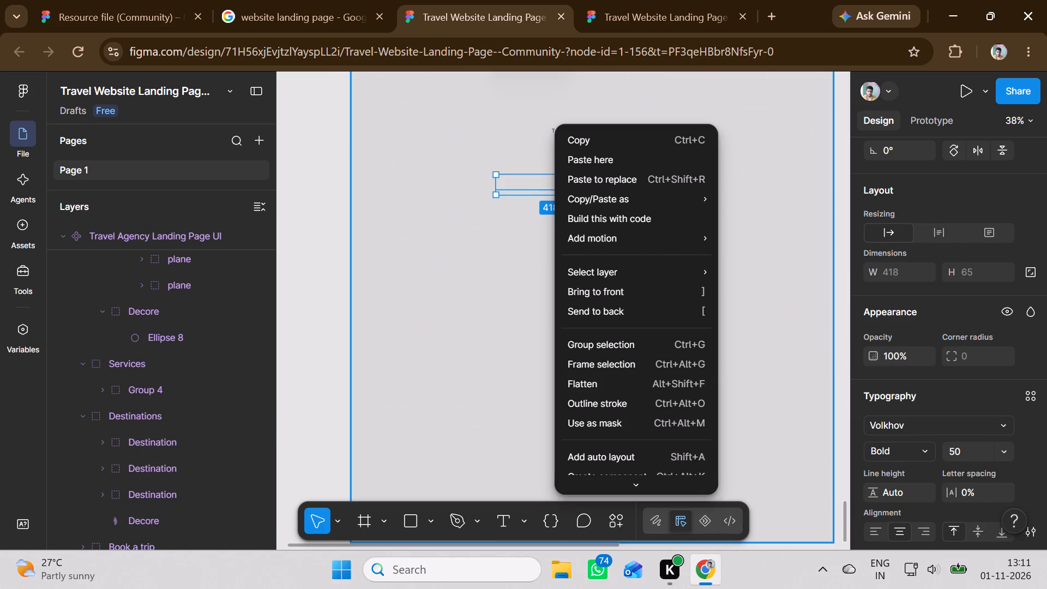
click(595, 286)
Position the "Top Destinations" heading directly beneath the "Top Selling" subheading, roughly centred under it.
scroll(580, 205, up, 1)
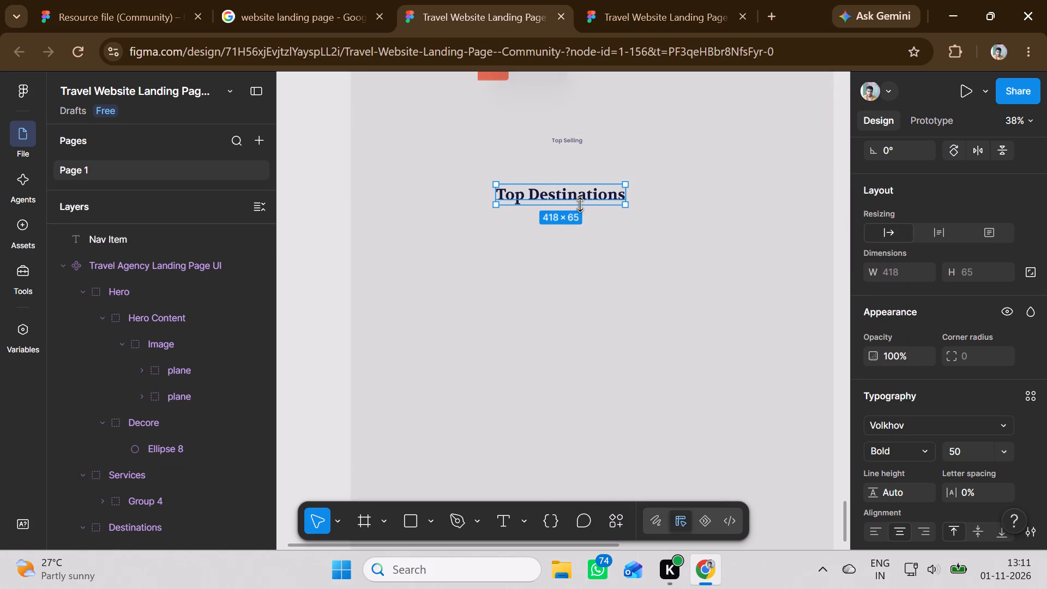
drag(577, 197, 599, 169)
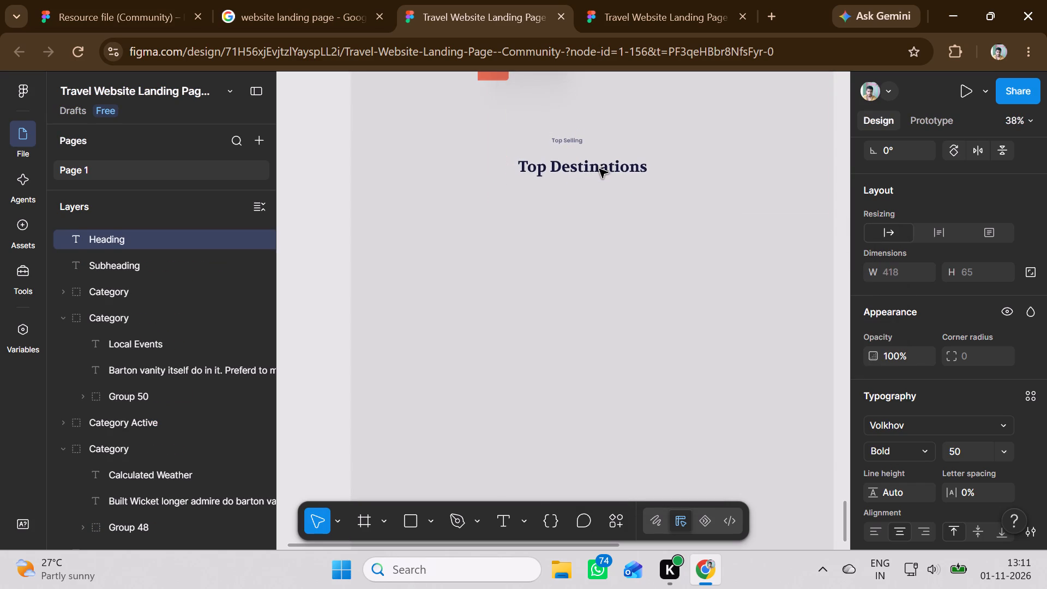
drag(599, 169, 597, 160)
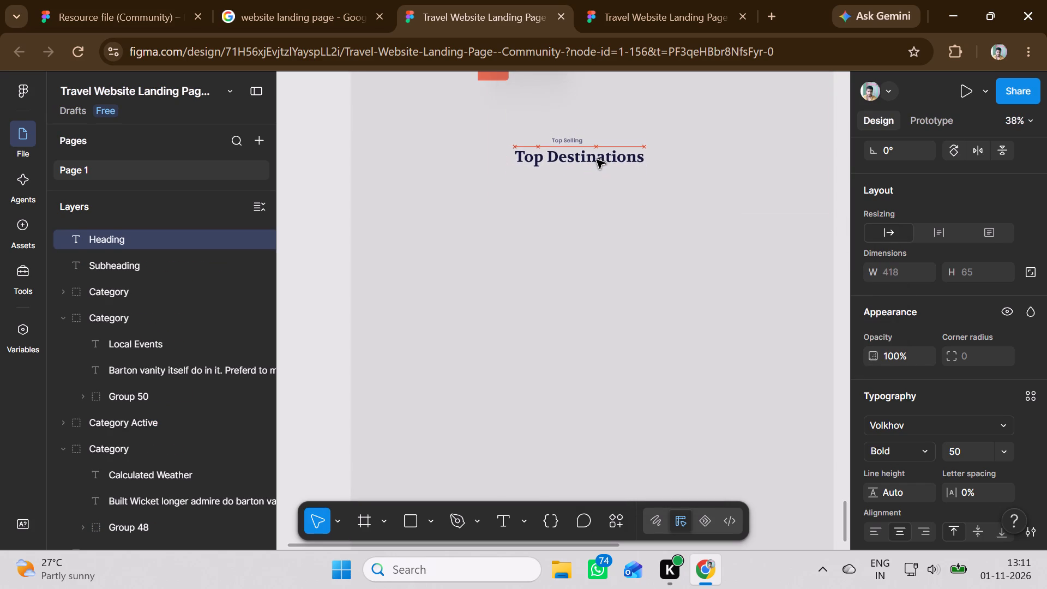
drag(597, 160, 597, 165)
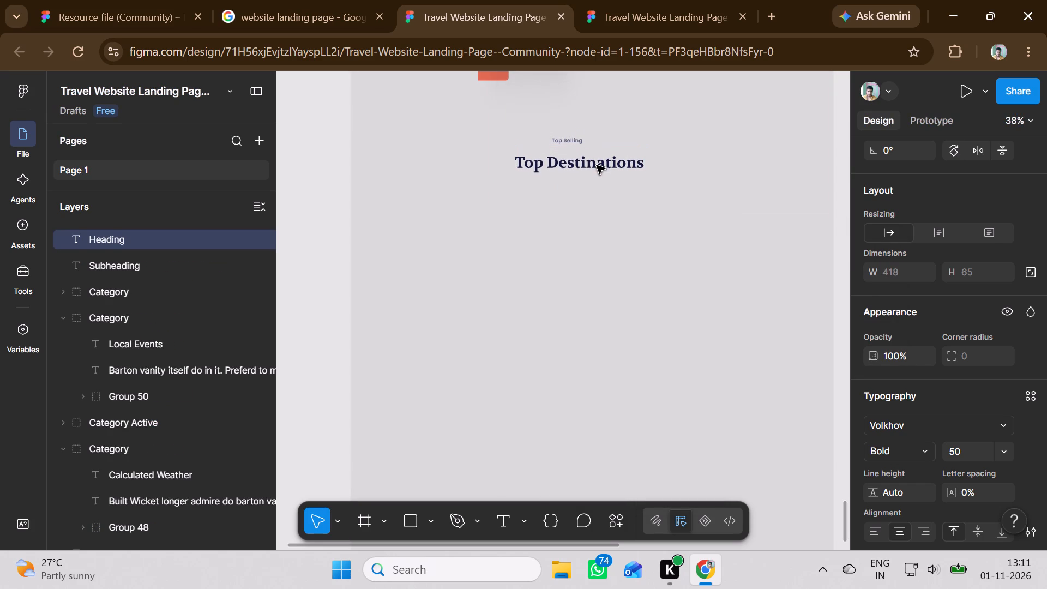
drag(597, 165, 596, 160)
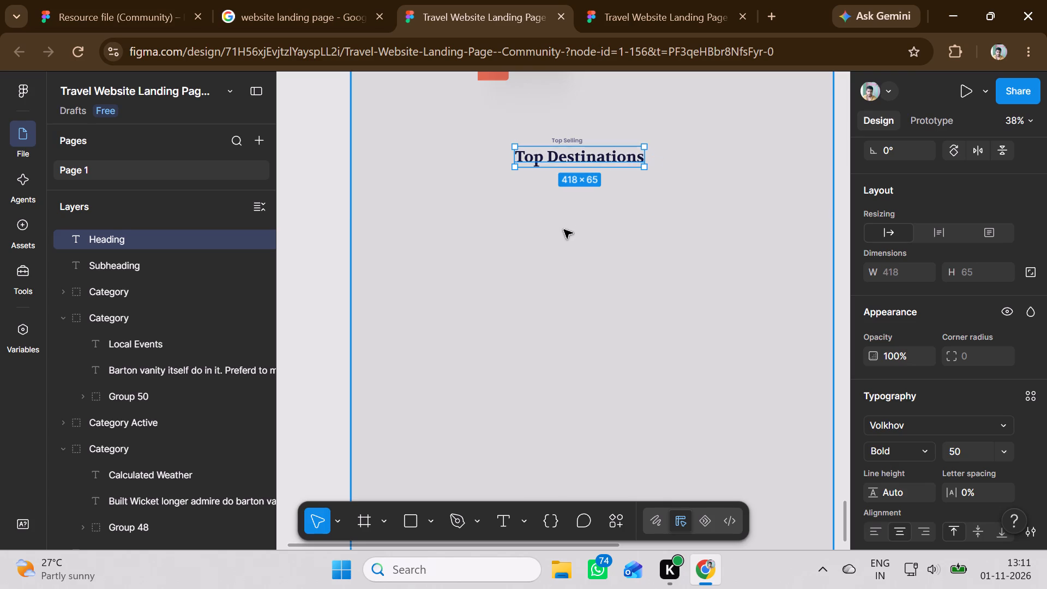
click(564, 231)
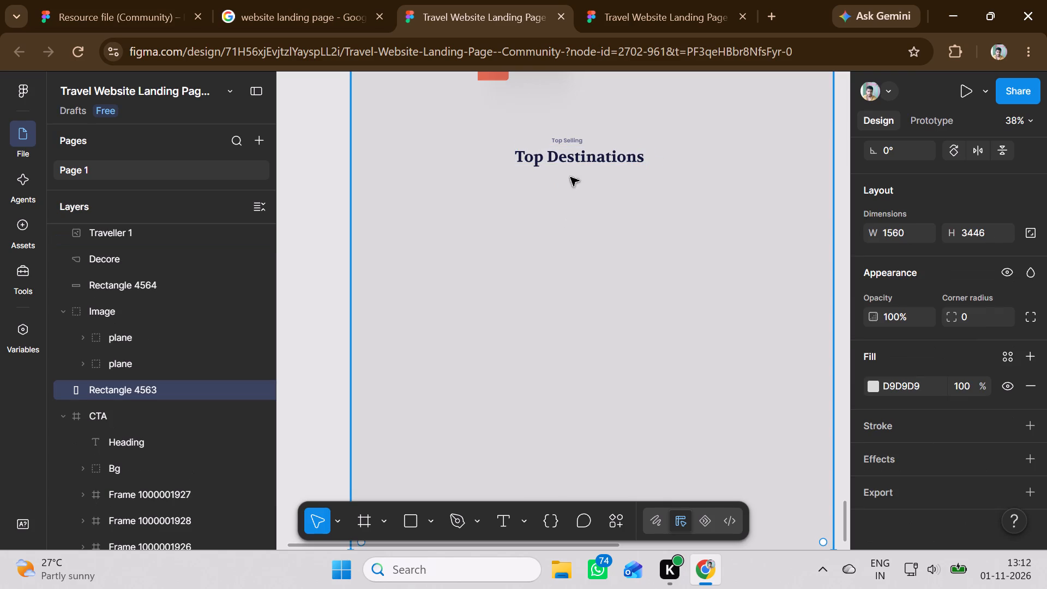
click(580, 155)
click(580, 159)
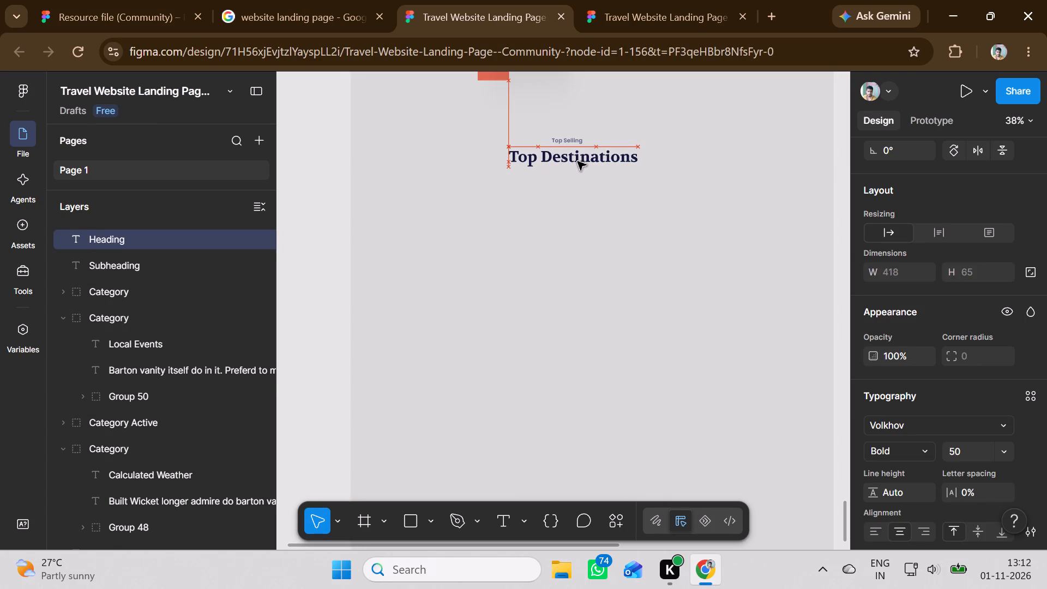
click(539, 239)
Move the Rome destination card from the original design onto Rectangle 4563 below the "Top Destinations" heading and bring it to front.
scroll(539, 239, up, 3)
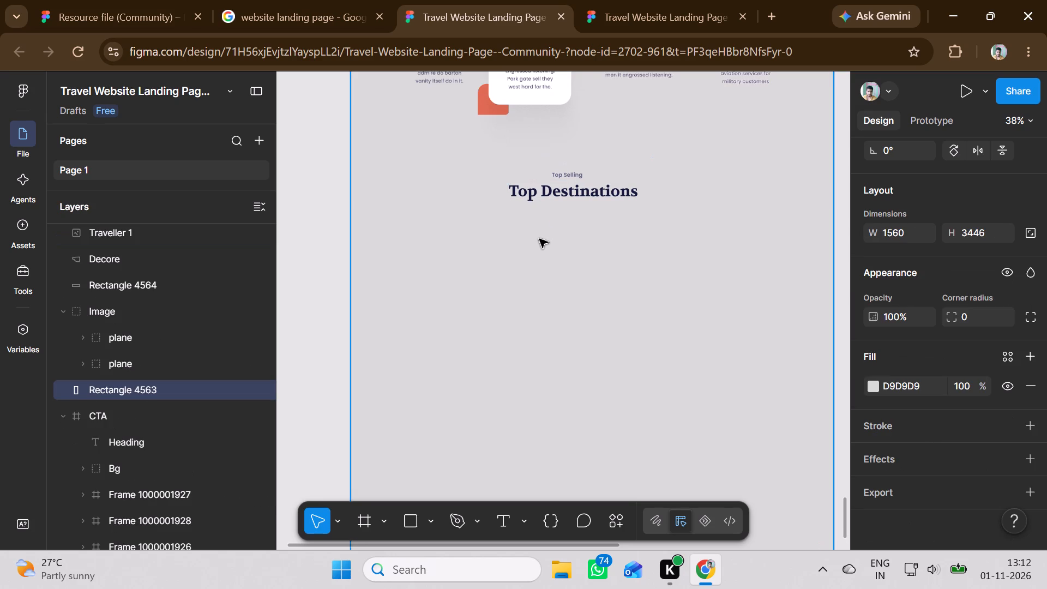
scroll(597, 300, up, 4)
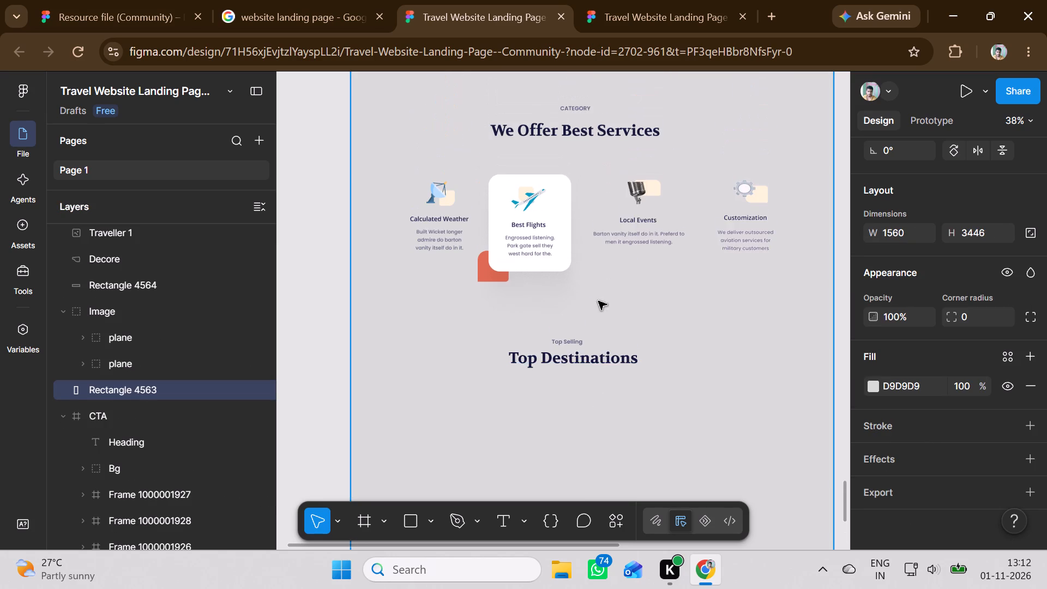
scroll(598, 301, up, 17)
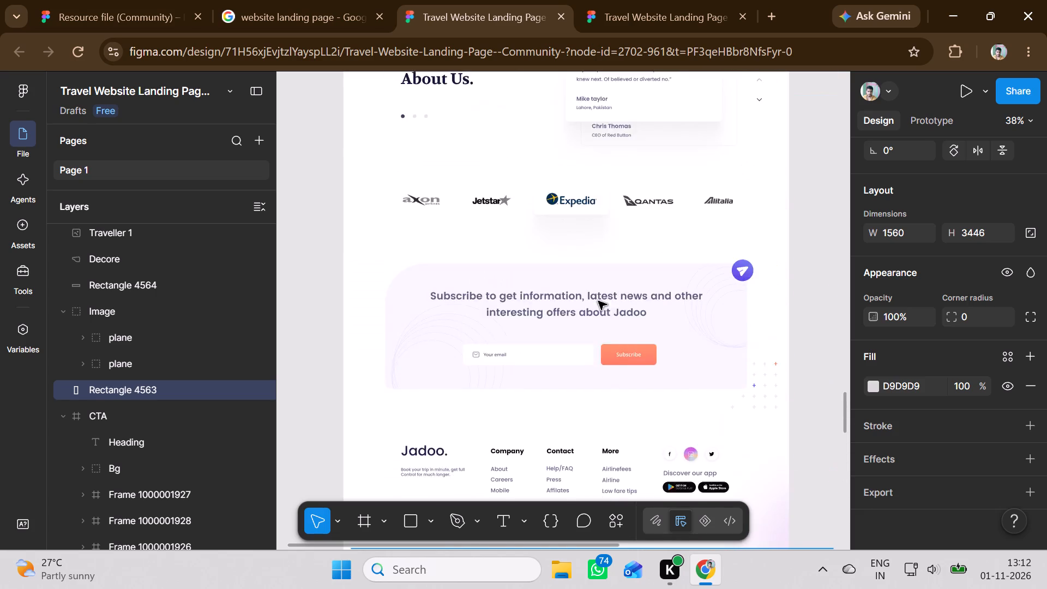
scroll(598, 301, up, 12)
scroll(510, 178, up, 2)
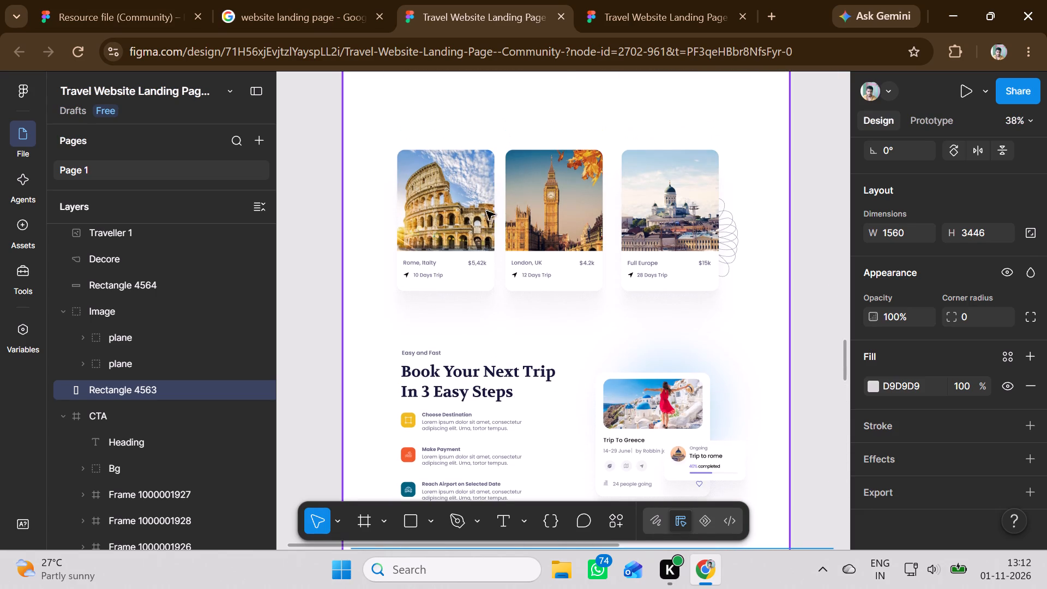
double_click(481, 212)
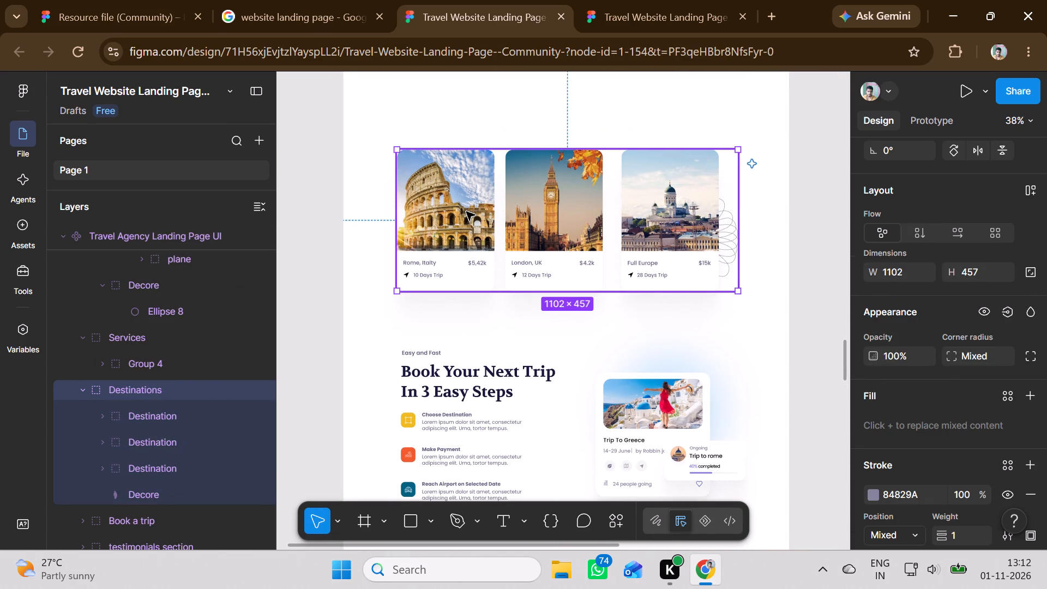
double_click(466, 212)
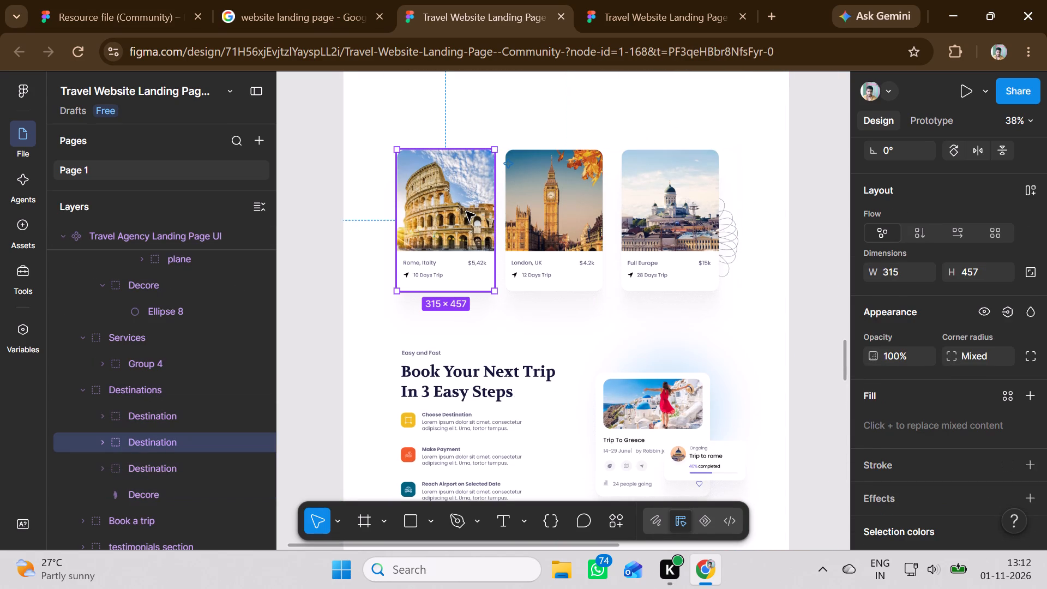
drag(458, 208, 458, 254)
scroll(457, 247, down, 14)
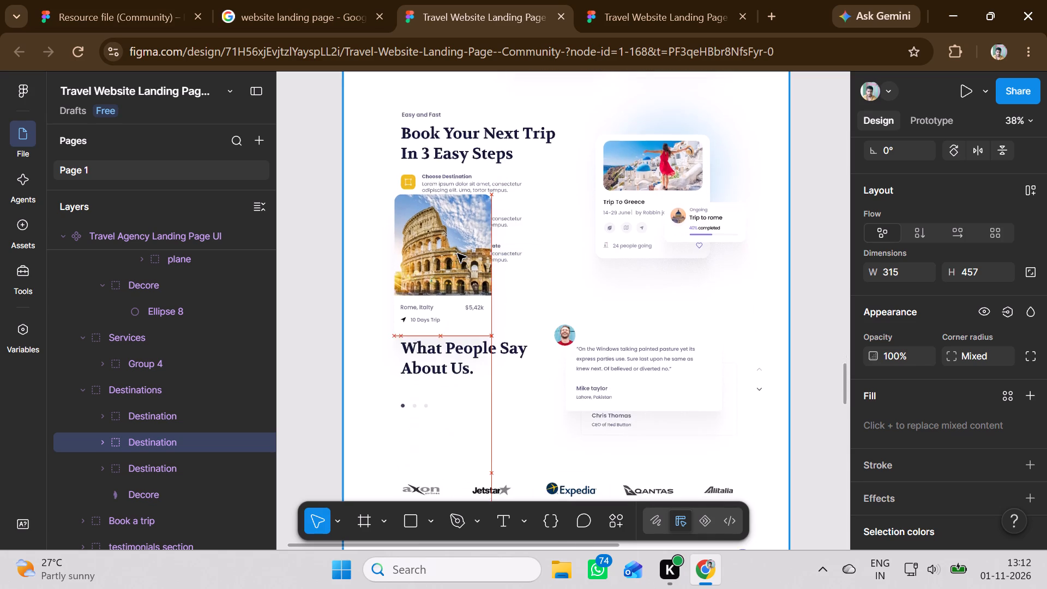
drag(458, 254, 461, 254)
scroll(458, 254, down, 17)
scroll(460, 254, down, 15)
scroll(461, 254, down, 8)
drag(461, 254, 461, 254)
scroll(461, 254, down, 18)
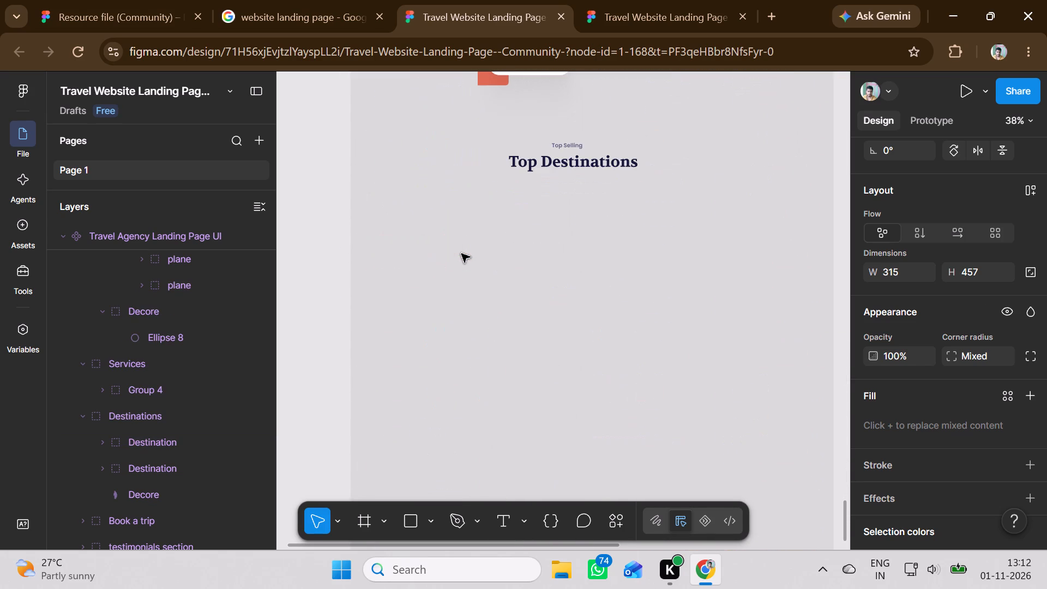
drag(461, 254, 459, 262)
right_click(459, 262)
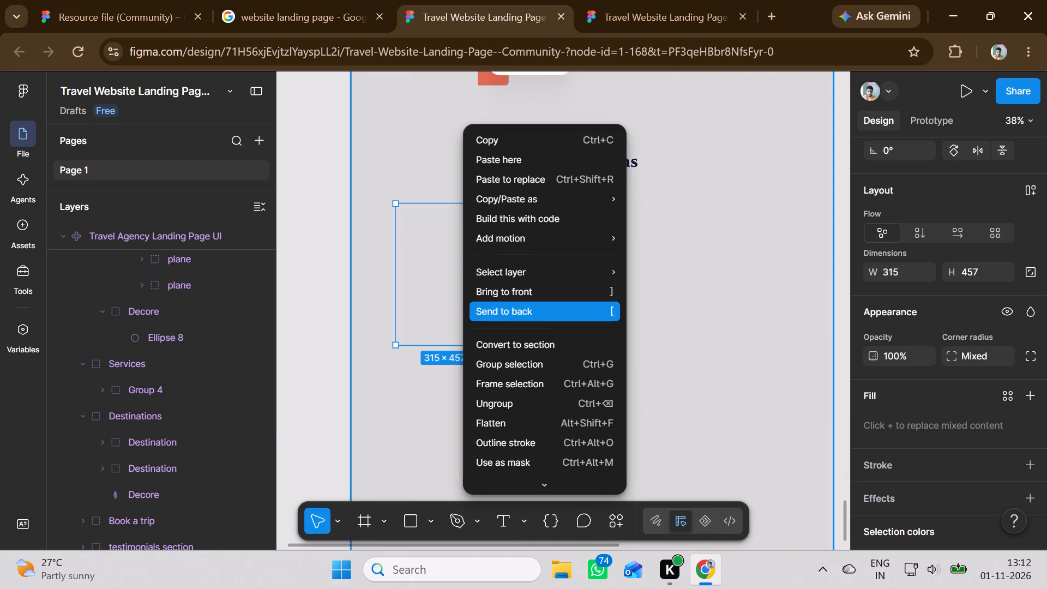
click(510, 294)
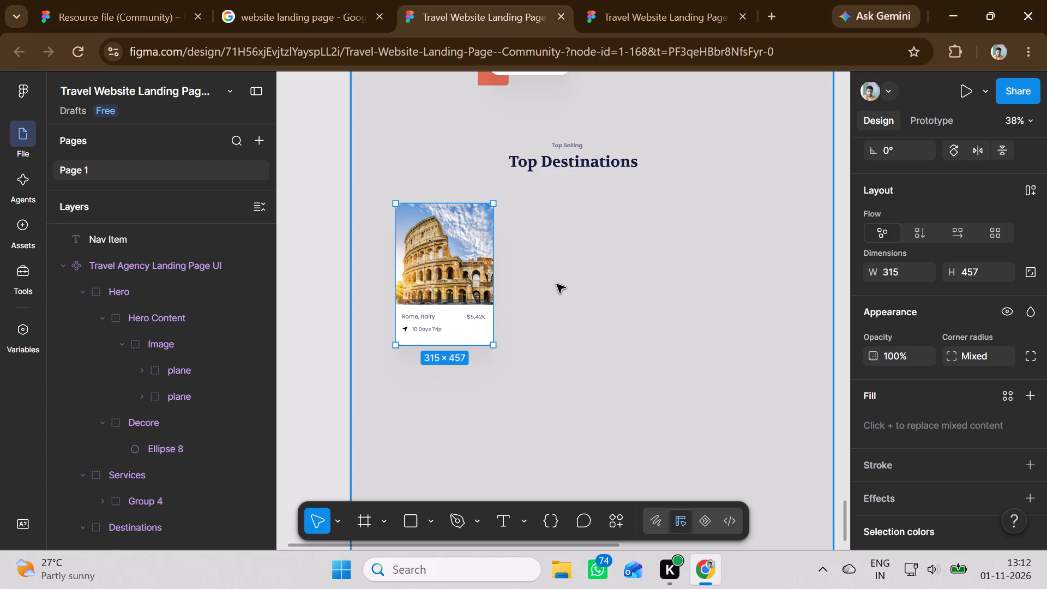
Move the London destination card from the original design onto Rectangle 4563 beside the Rome card and bring it to front.
scroll(557, 284, up, 15)
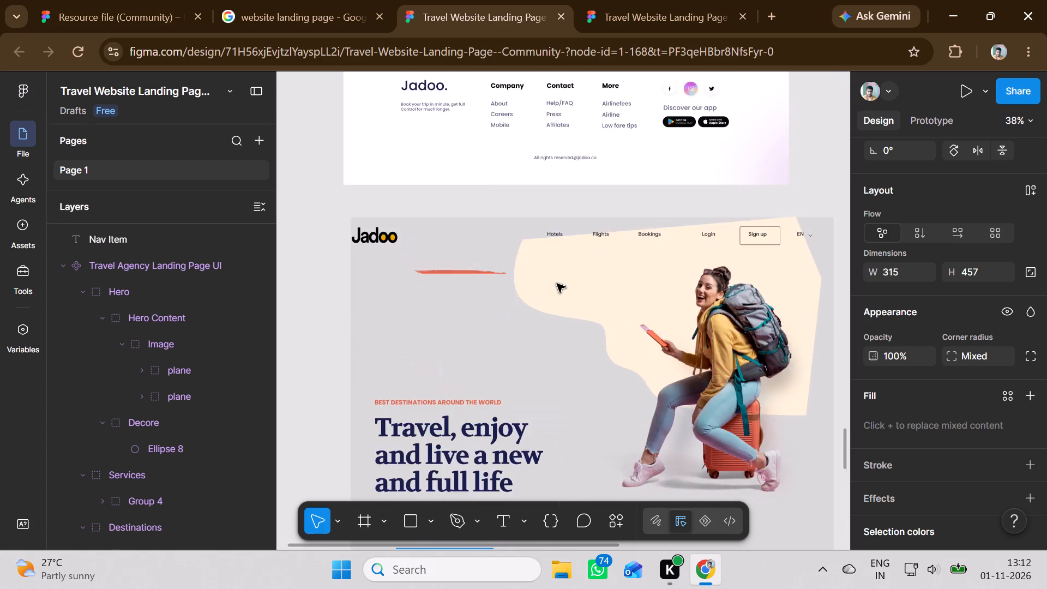
scroll(557, 284, up, 4)
scroll(557, 284, down, 9)
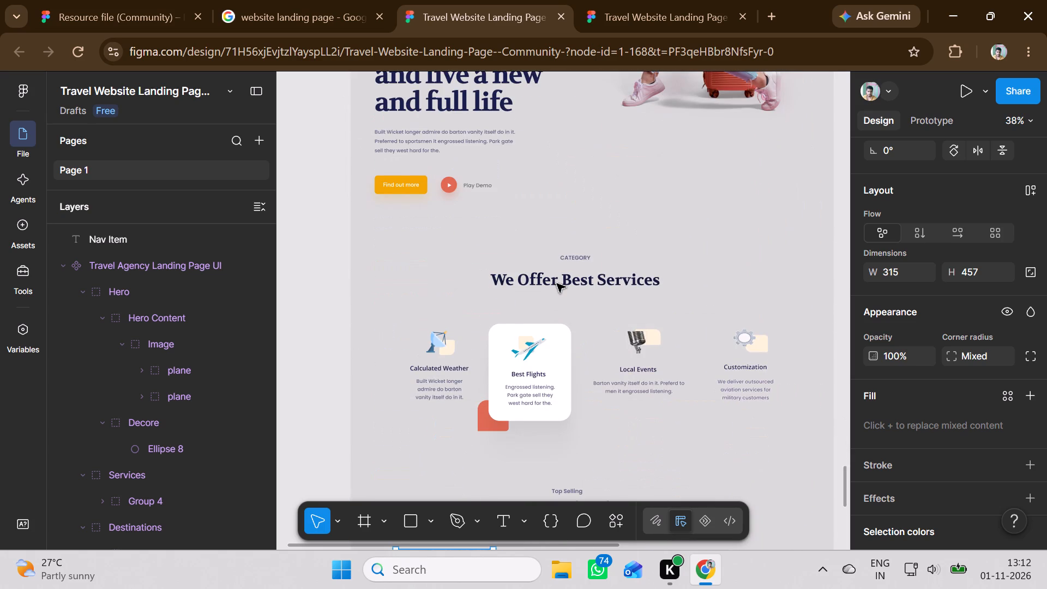
scroll(557, 284, up, 20)
scroll(557, 284, up, 2)
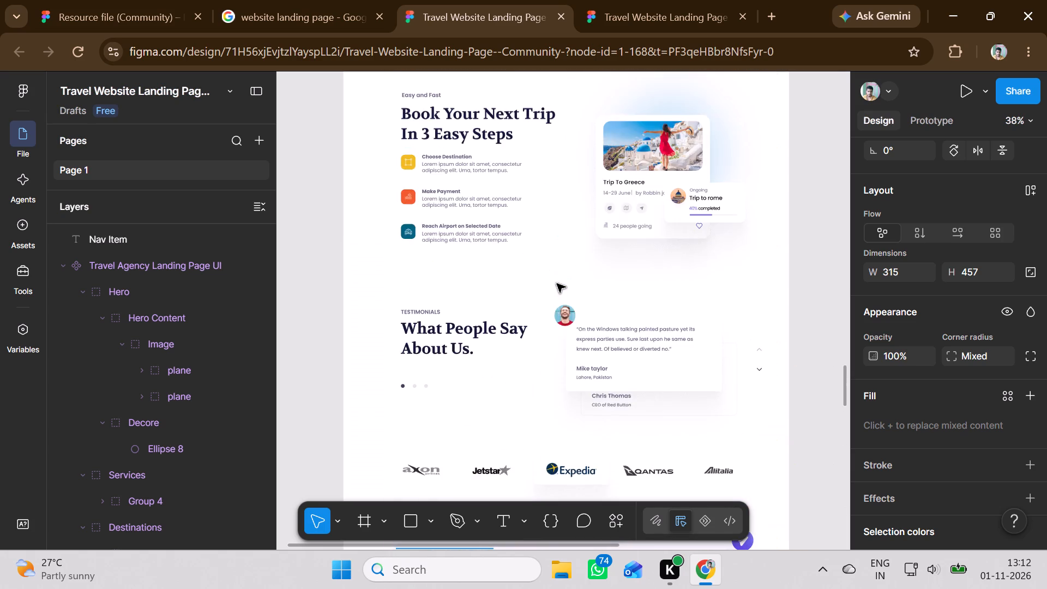
scroll(557, 284, up, 5)
double_click(559, 260)
double_click(559, 260)
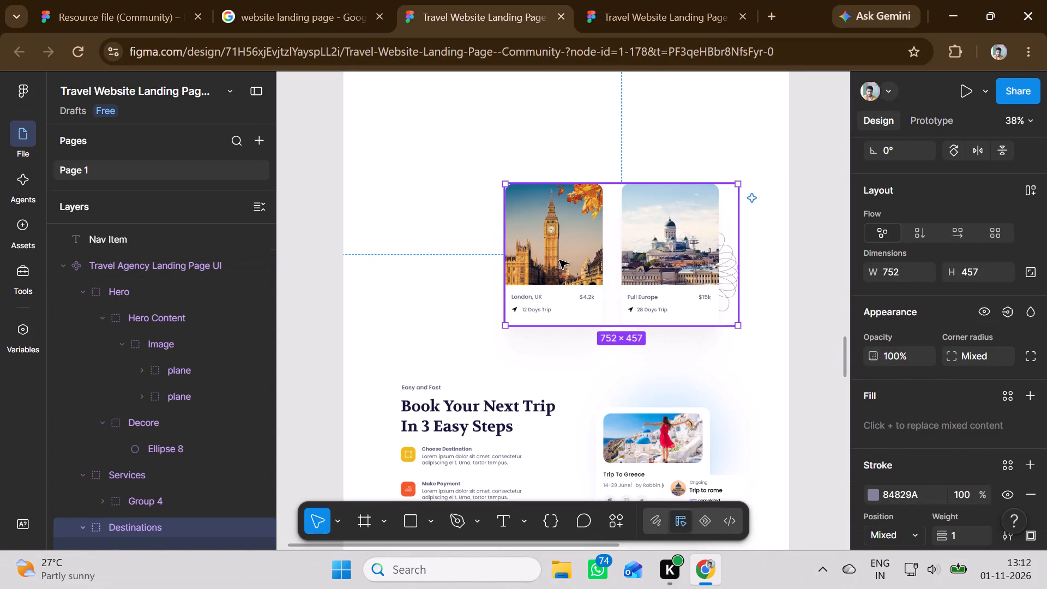
drag(559, 260, 570, 317)
scroll(567, 315, down, 16)
scroll(570, 317, down, 7)
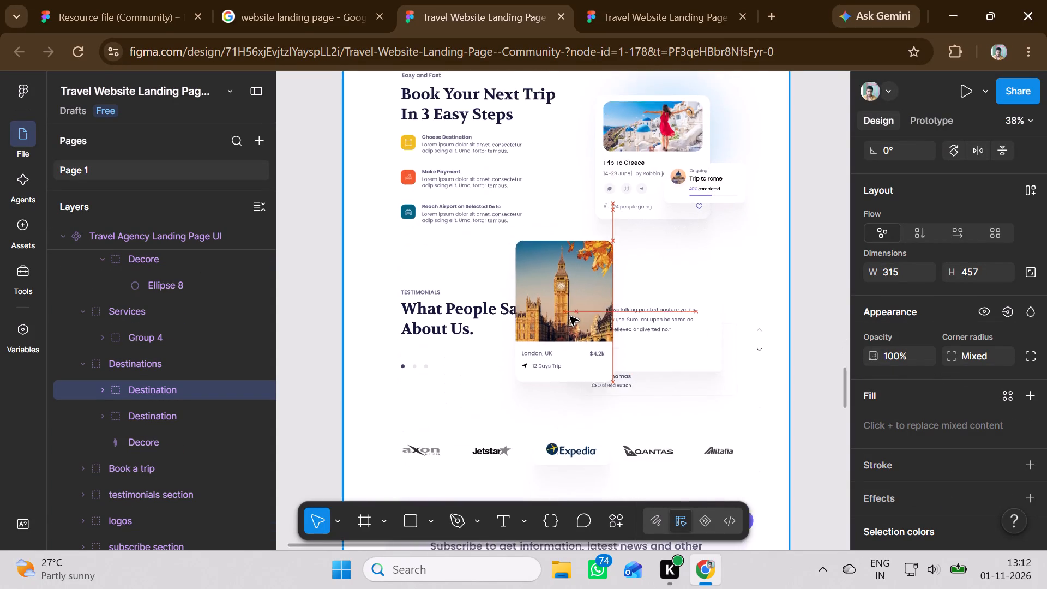
scroll(570, 317, down, 2)
drag(570, 317, 573, 315)
scroll(571, 315, down, 16)
scroll(572, 315, down, 13)
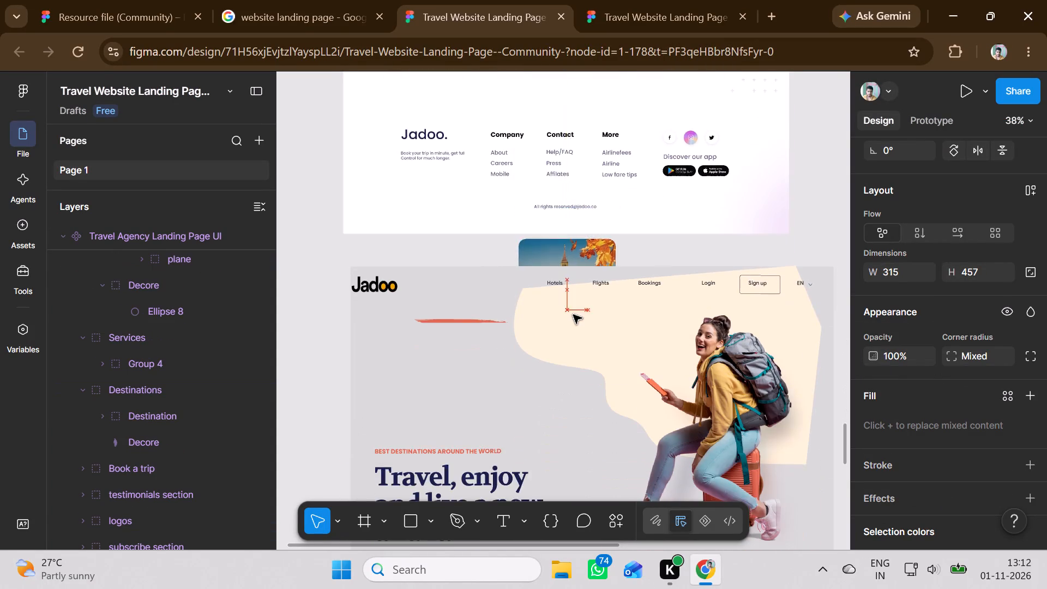
scroll(573, 315, down, 3)
drag(573, 315, 597, 317)
scroll(574, 315, down, 14)
right_click(581, 307)
click(622, 293)
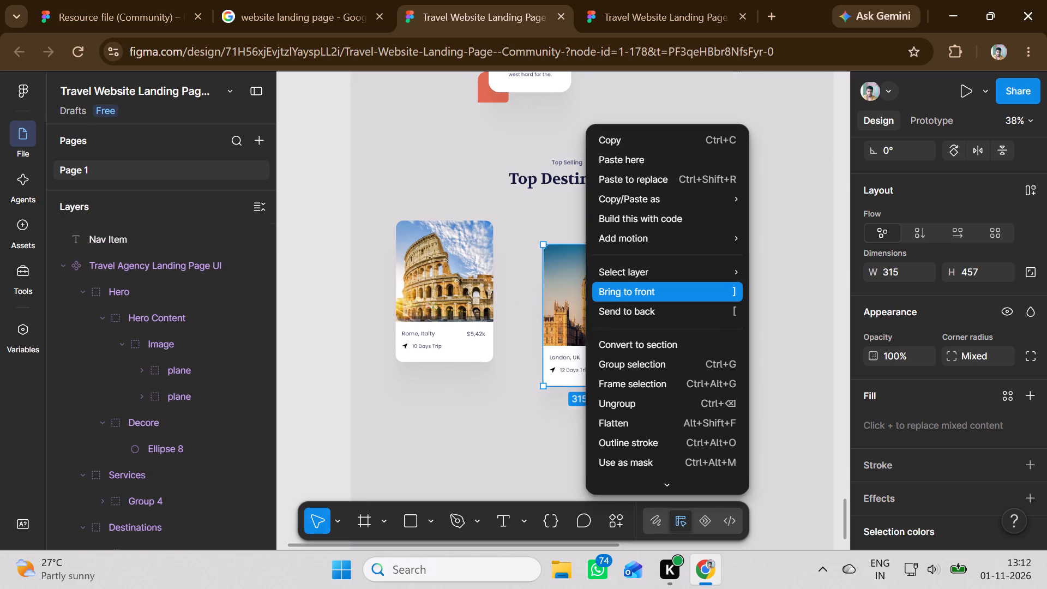
Move the remaining Destinations group, with the Full Europe card and its decoration, onto Rectangle 4563 beside the London card and bring it to front.
scroll(522, 302, up, 20)
scroll(522, 302, up, 18)
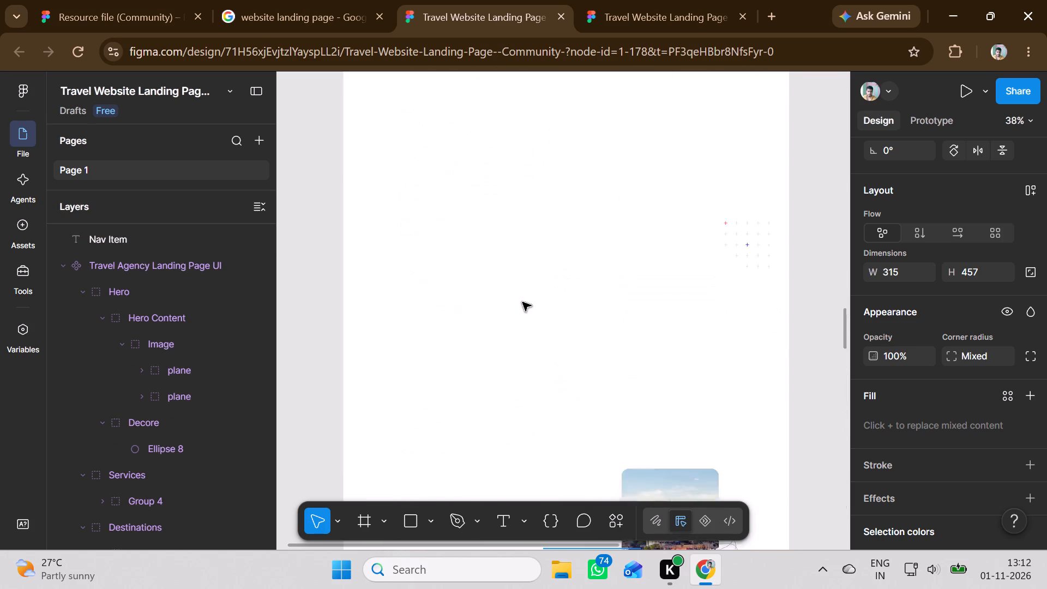
scroll(522, 302, down, 5)
double_click(679, 322)
drag(679, 322, 682, 322)
scroll(679, 322, down, 16)
scroll(682, 322, down, 17)
scroll(682, 322, up, 1)
scroll(682, 322, down, 5)
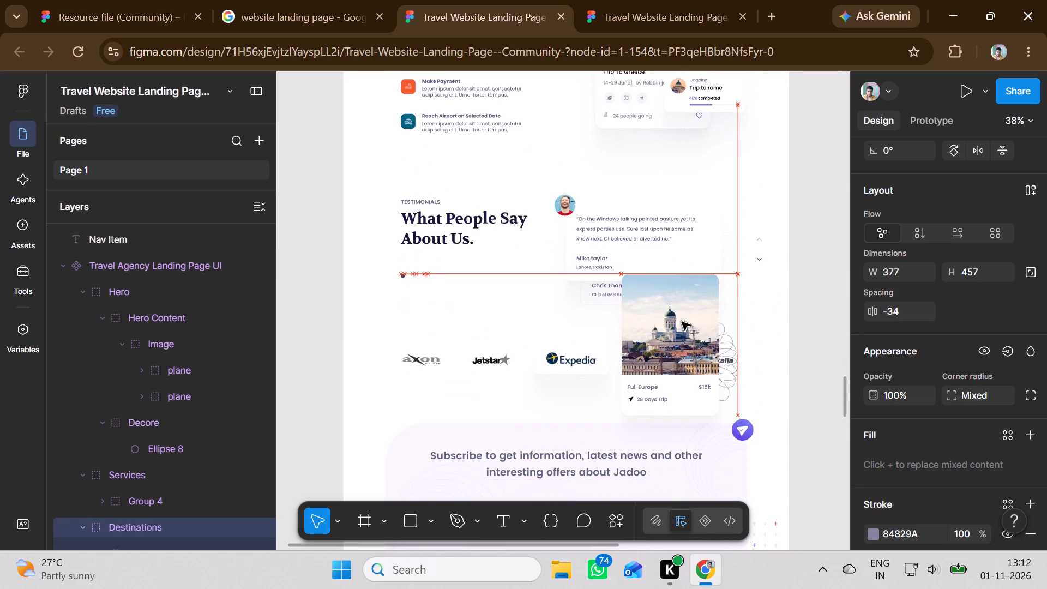
drag(682, 322, 682, 322)
scroll(682, 322, down, 20)
scroll(682, 322, down, 16)
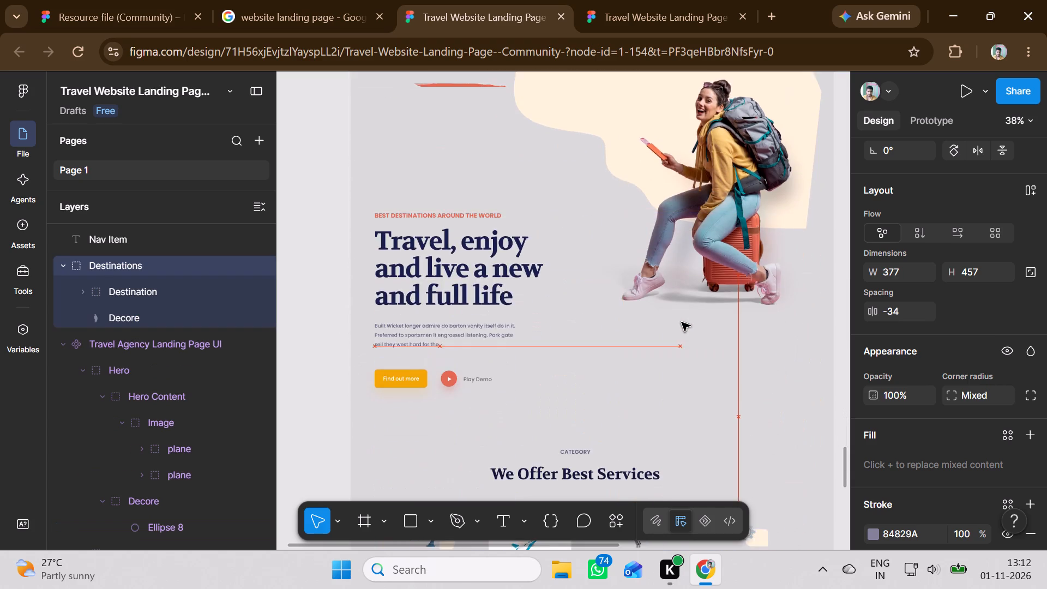
scroll(682, 322, down, 4)
drag(682, 322, 724, 254)
scroll(682, 322, down, 1)
scroll(682, 322, up, 1)
scroll(682, 322, down, 8)
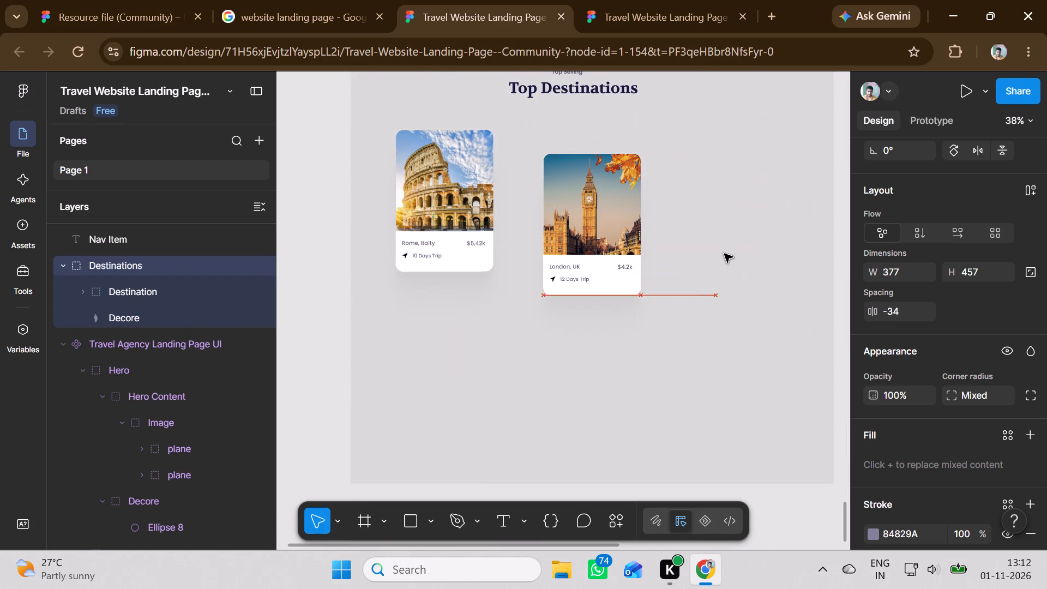
drag(724, 254, 740, 224)
right_click(741, 237)
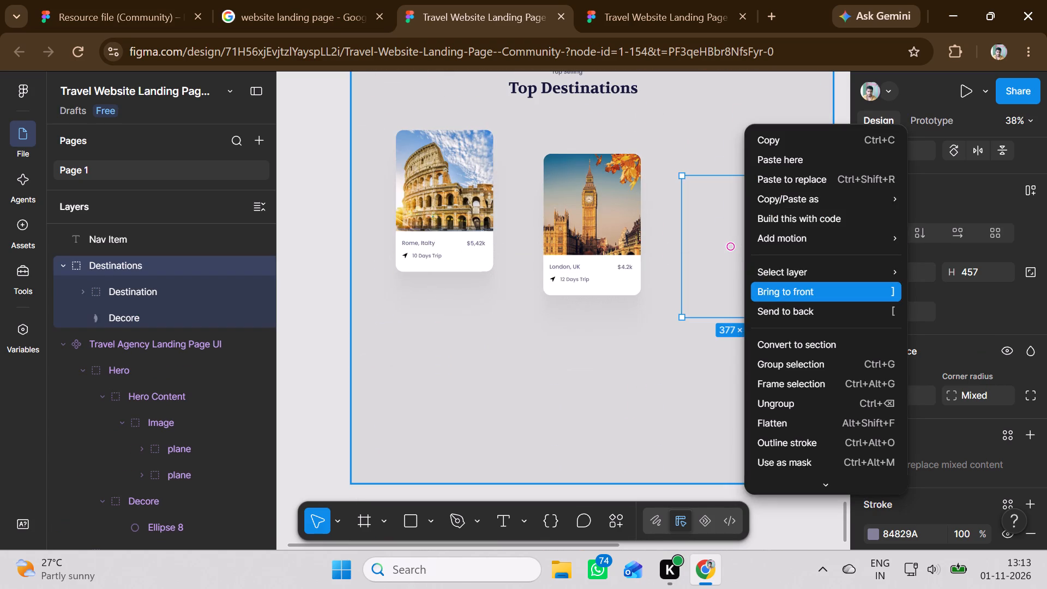
click(778, 284)
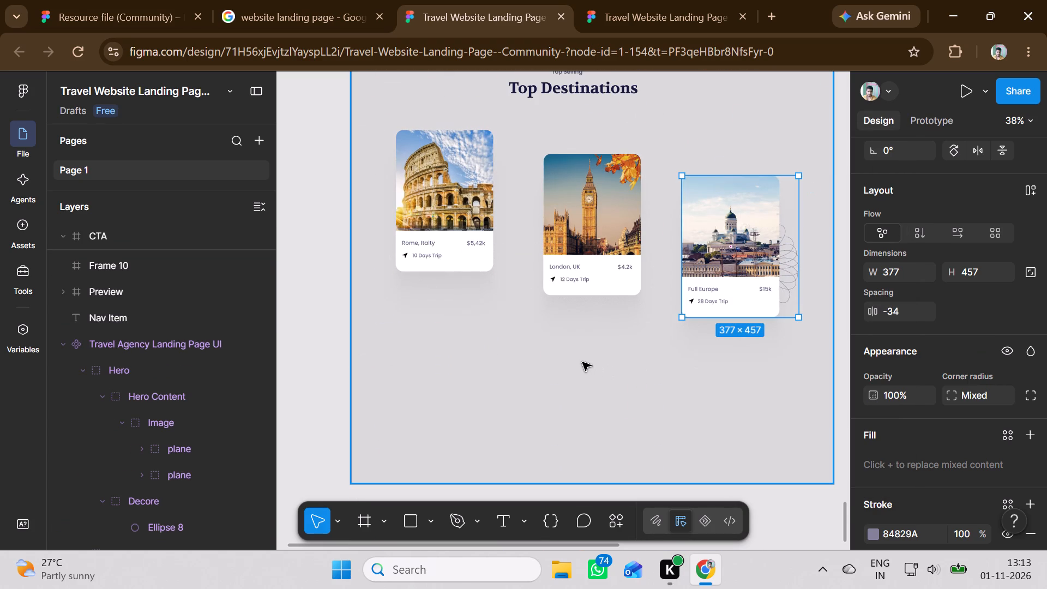
Change the fill colour of Rectangle 4563 to the light pink F5ECEC.
scroll(555, 332, up, 6)
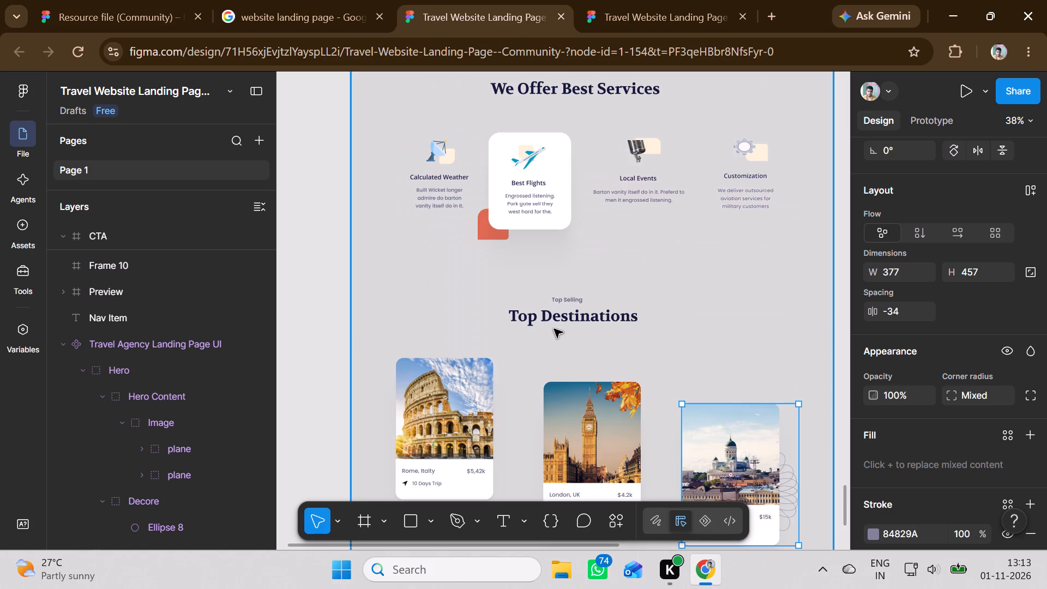
click(697, 287)
scroll(910, 293, down, 4)
scroll(919, 375, down, 3)
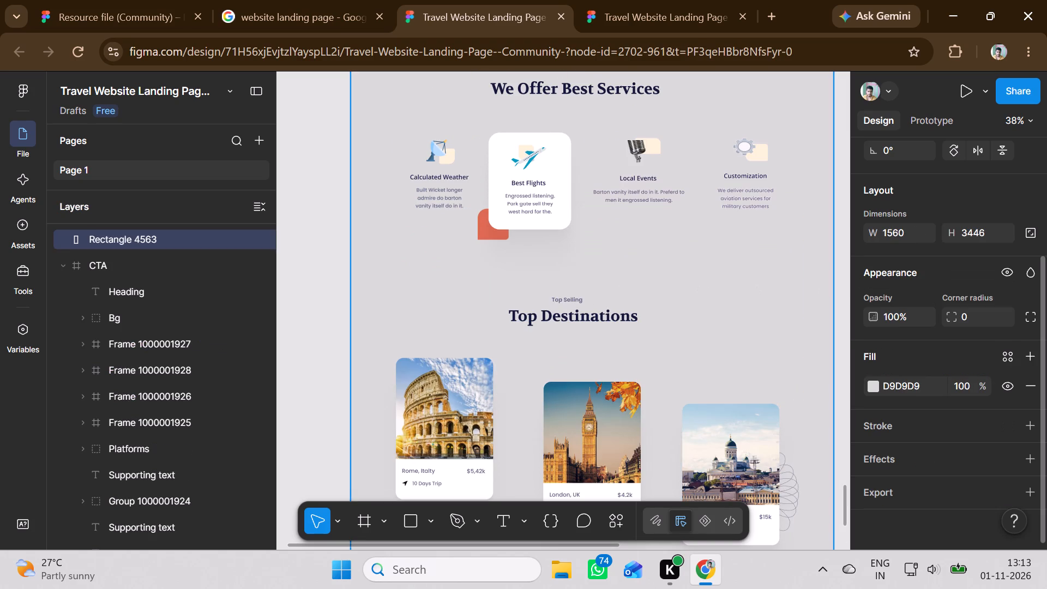
scroll(914, 375, down, 4)
scroll(777, 296, up, 10)
scroll(777, 296, down, 6)
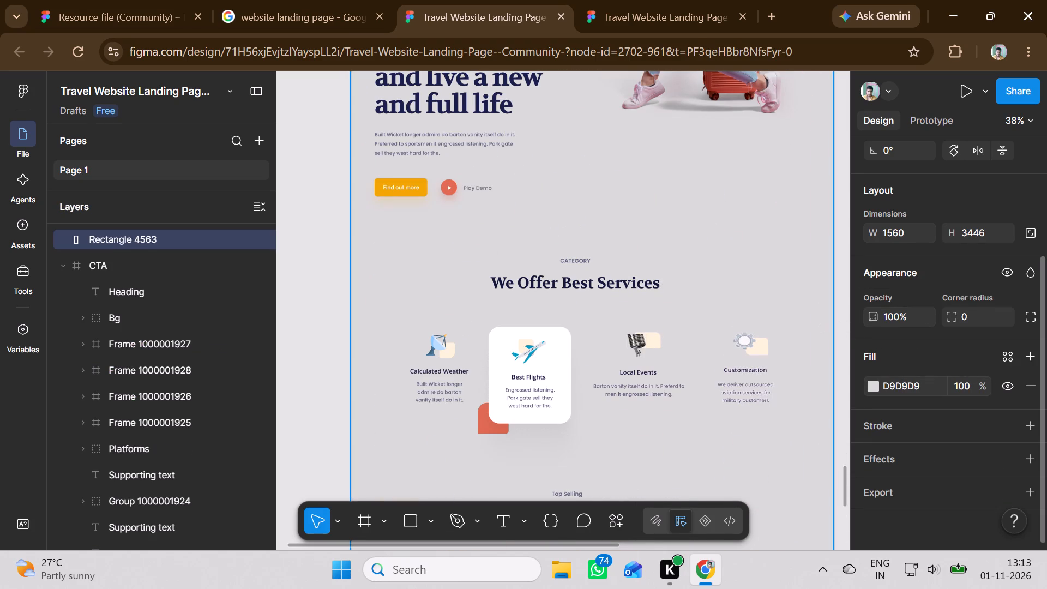
click(874, 384)
click(673, 239)
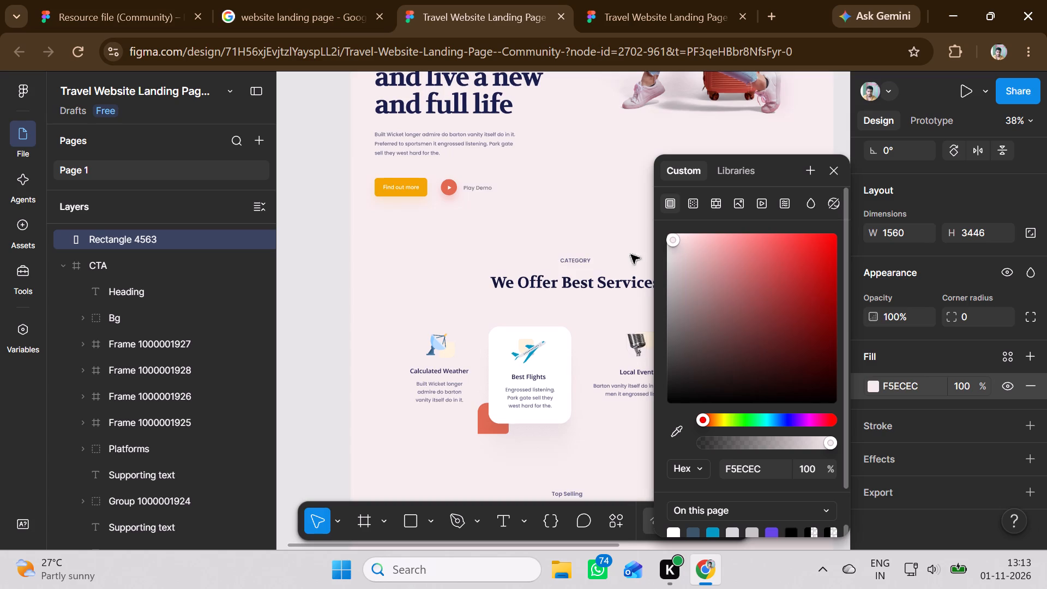
click(410, 254)
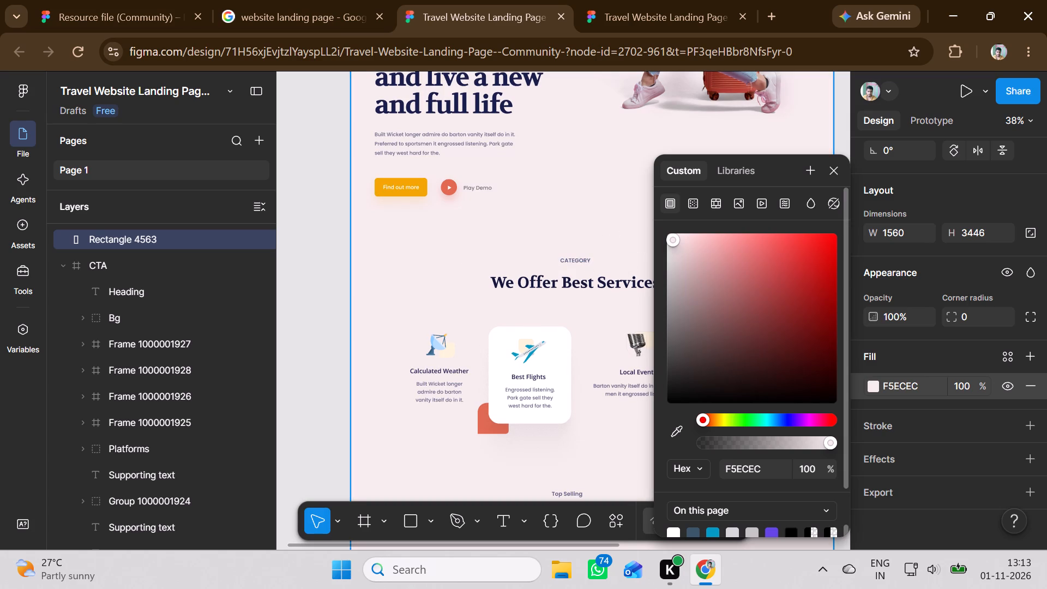
Shift the fill hue of Rectangle 4563 to blue, giving the light blue ECF1F5.
drag(702, 419, 744, 418)
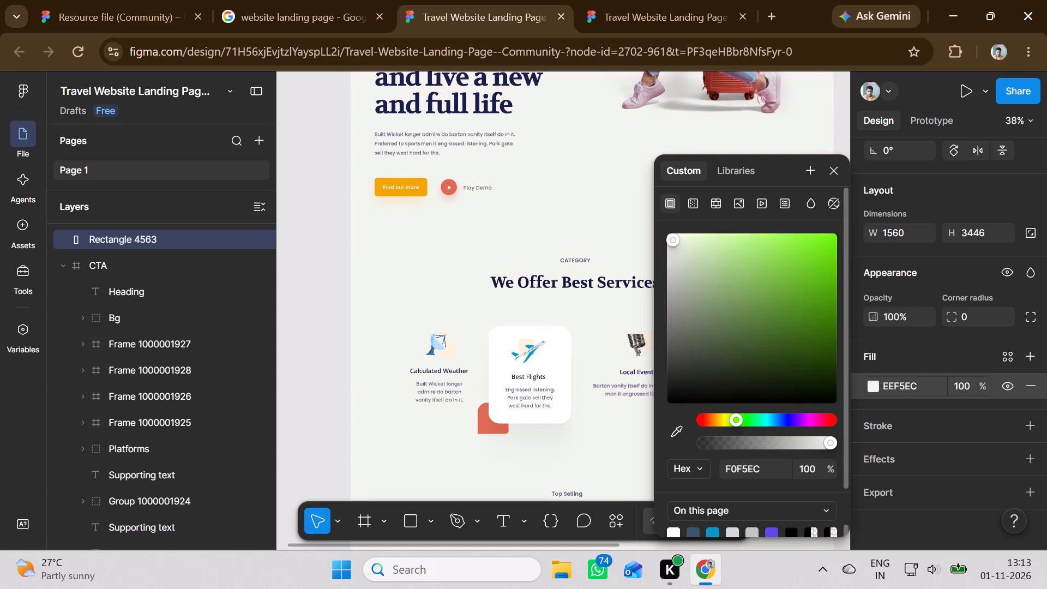
drag(744, 418, 777, 419)
click(593, 182)
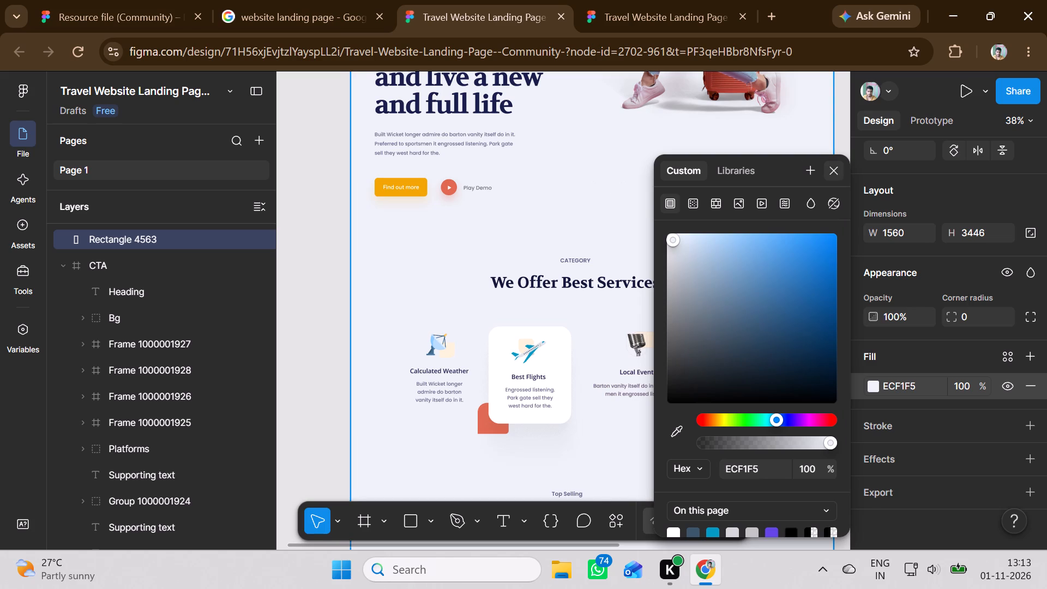
click(835, 169)
Delete the grey Rectangle 4564 behind the Jadoo logo at the top of Rectangle 4563.
scroll(624, 285, up, 5)
scroll(624, 285, down, 3)
scroll(624, 285, up, 4)
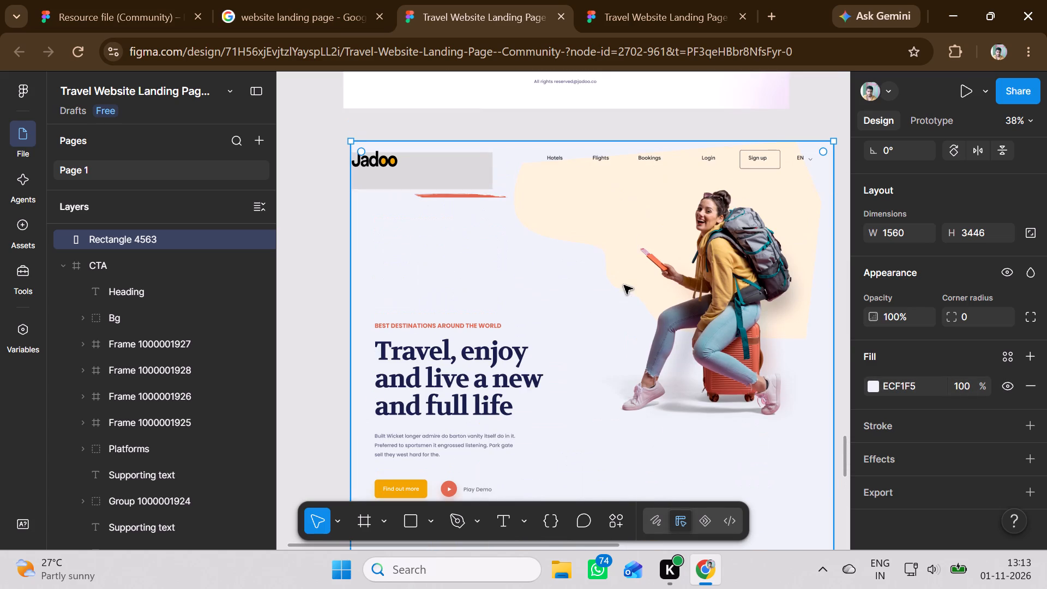
click(441, 159)
right_click(441, 159)
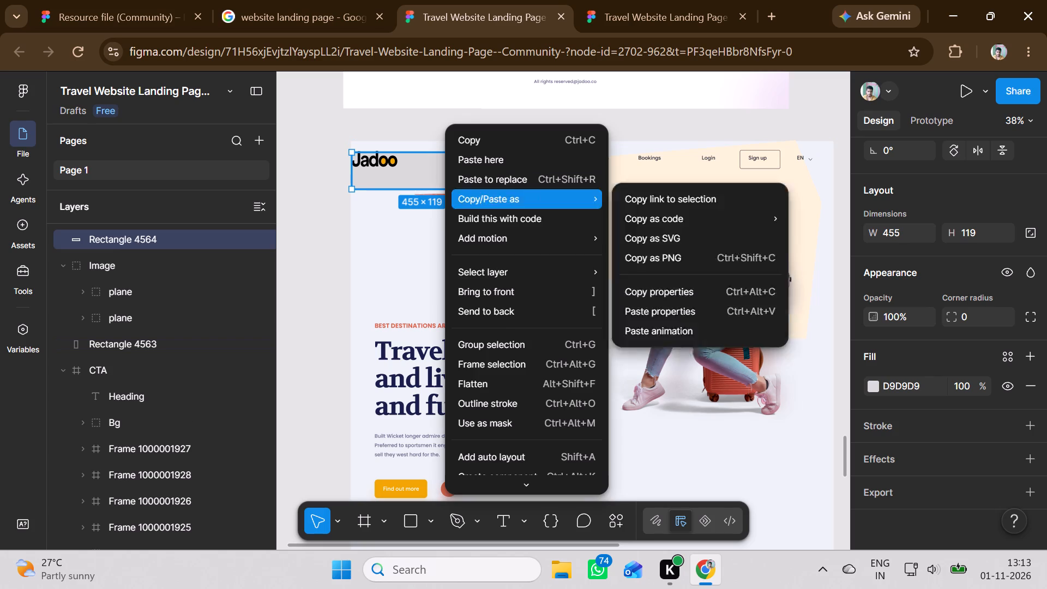
key(Delete)
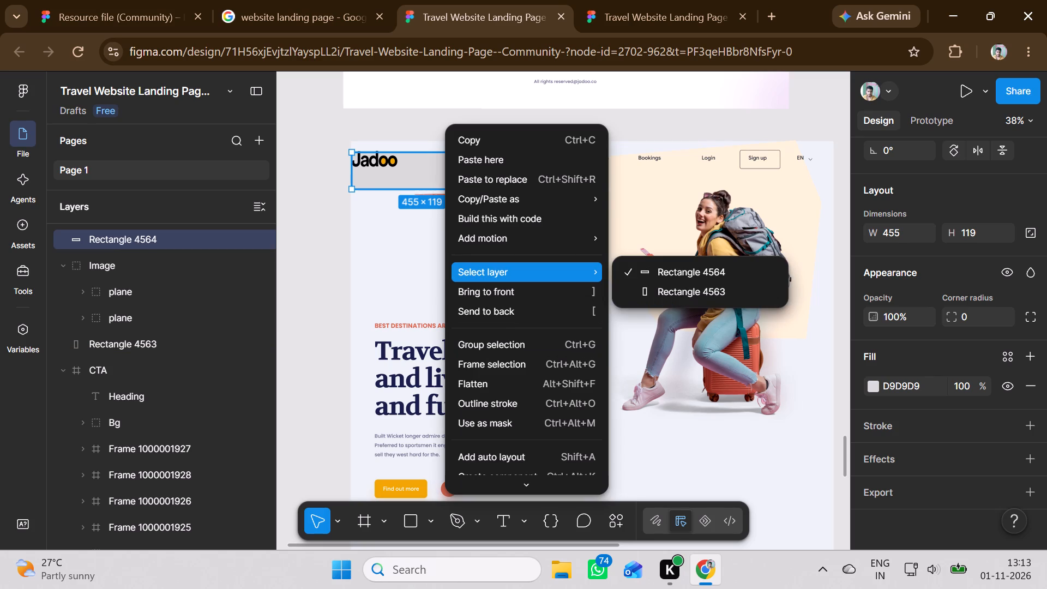
click(422, 184)
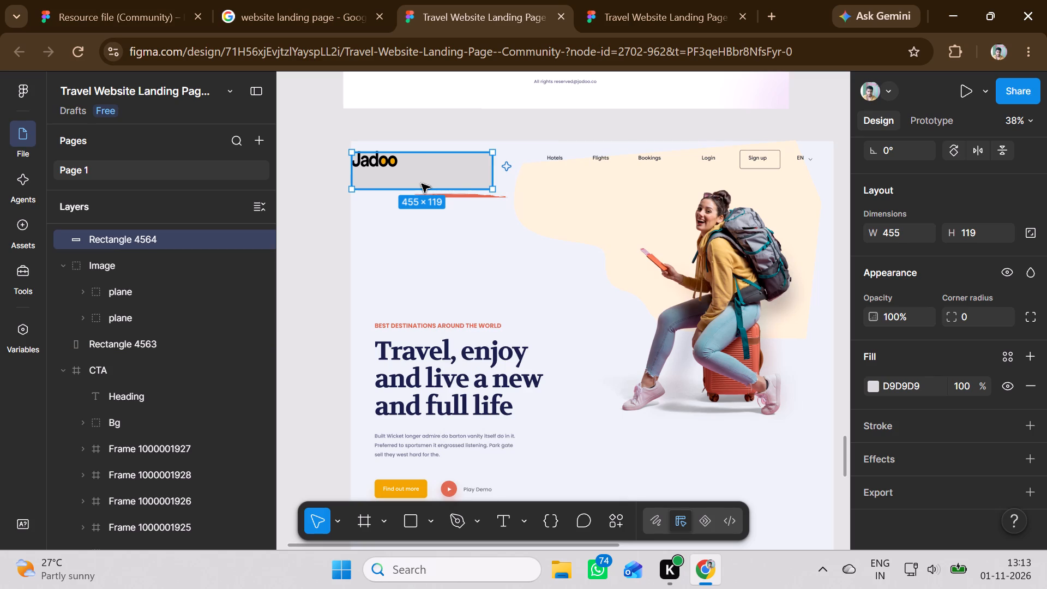
key(Delete)
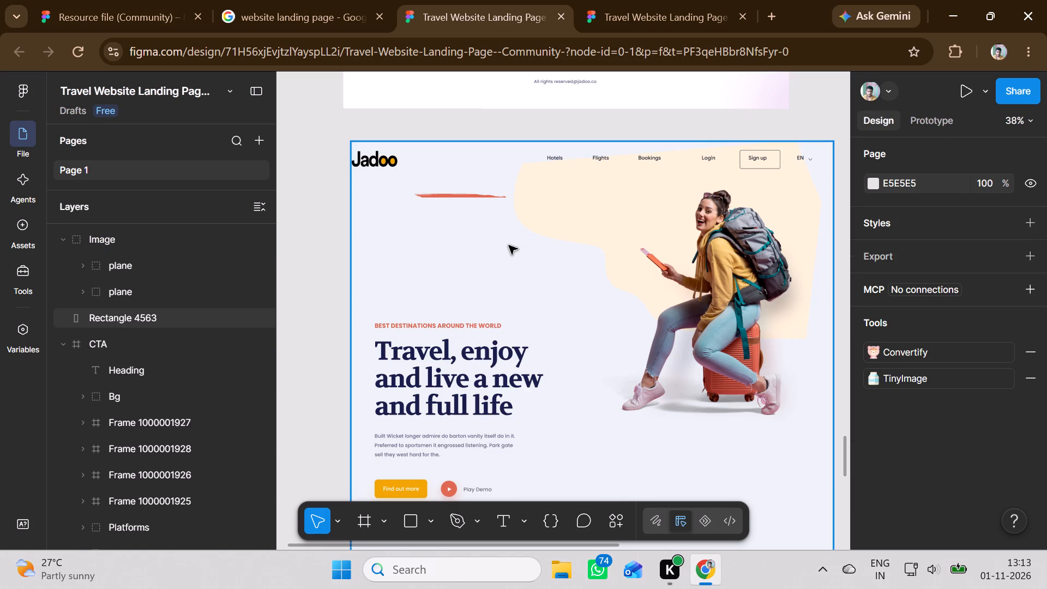
Move the London destination card up and closer to the Rome card, level with it at about X 1962, Y 9974.
click(509, 245)
scroll(509, 245, down, 8)
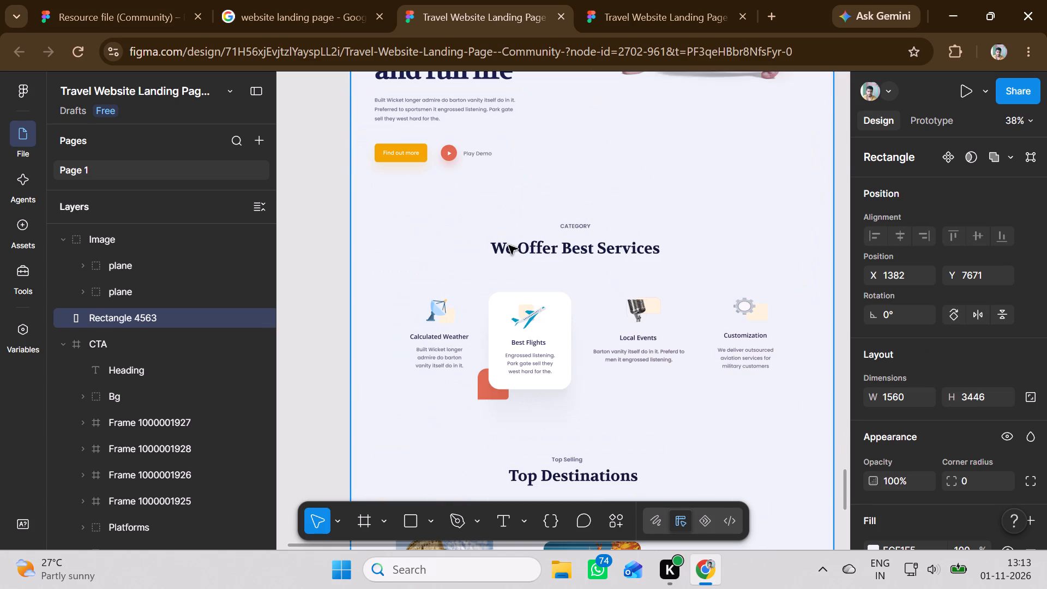
scroll(509, 245, down, 3)
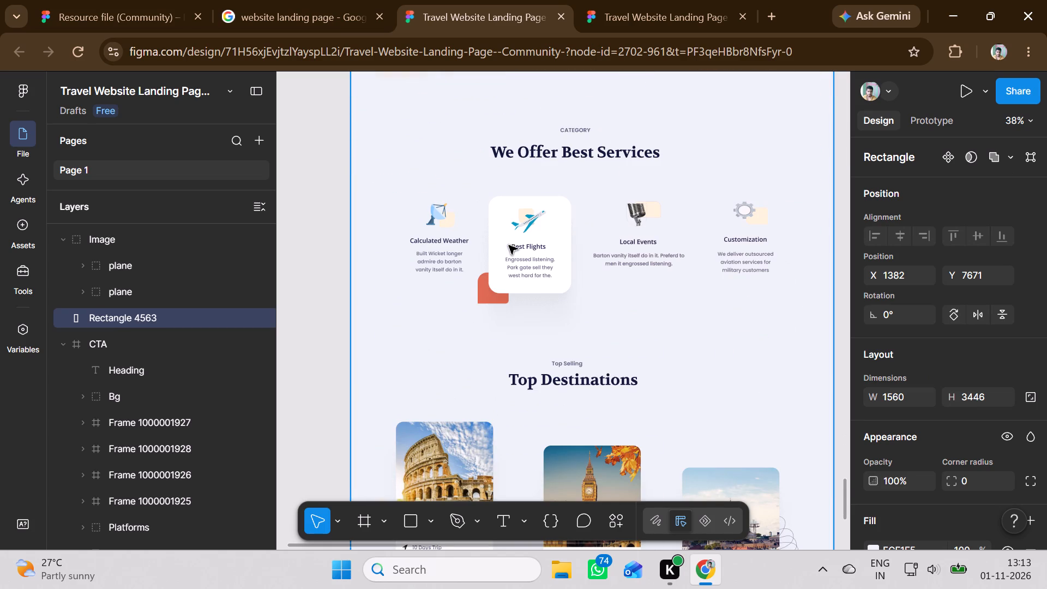
scroll(509, 245, down, 4)
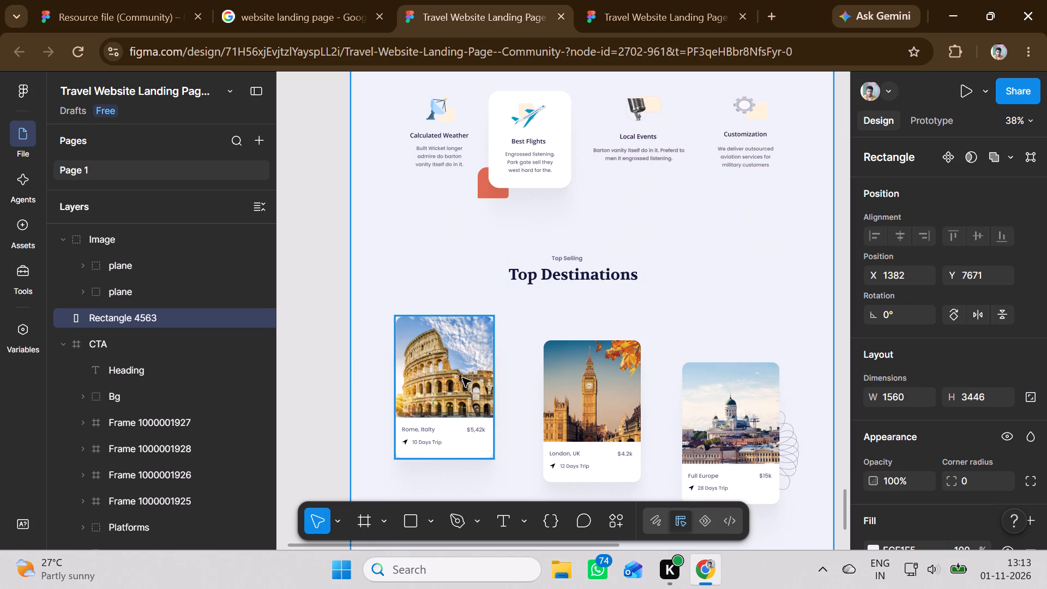
drag(604, 378, 590, 349)
key(ctrl+z)
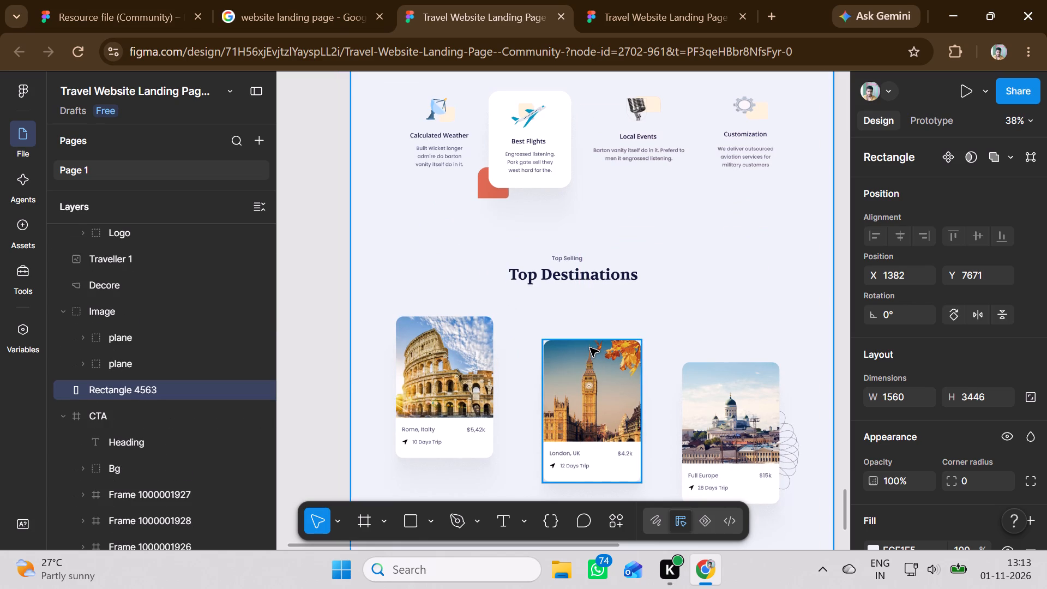
click(588, 381)
drag(589, 381, 577, 358)
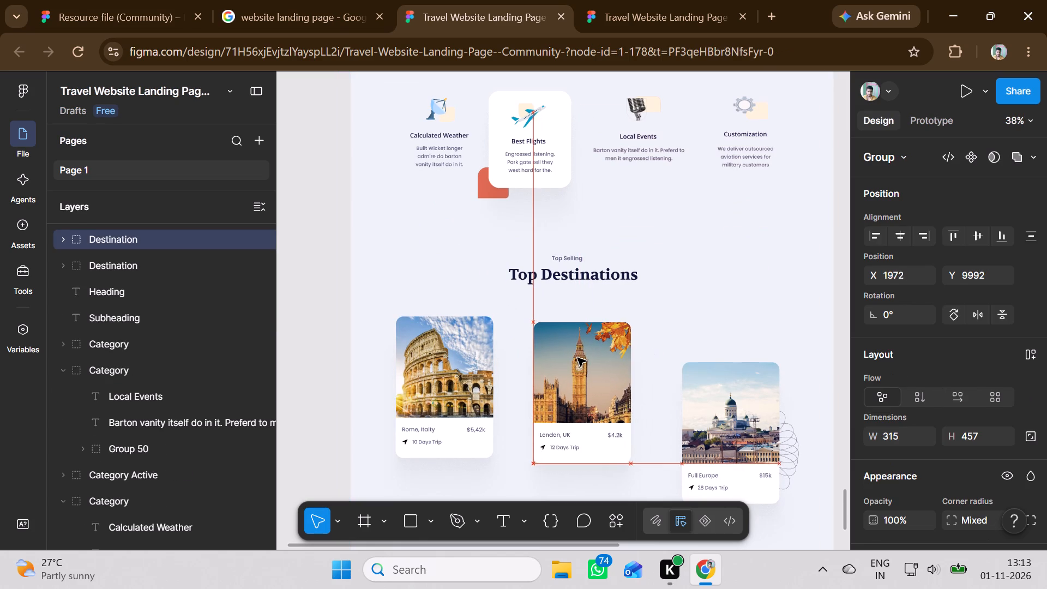
drag(577, 358, 576, 356)
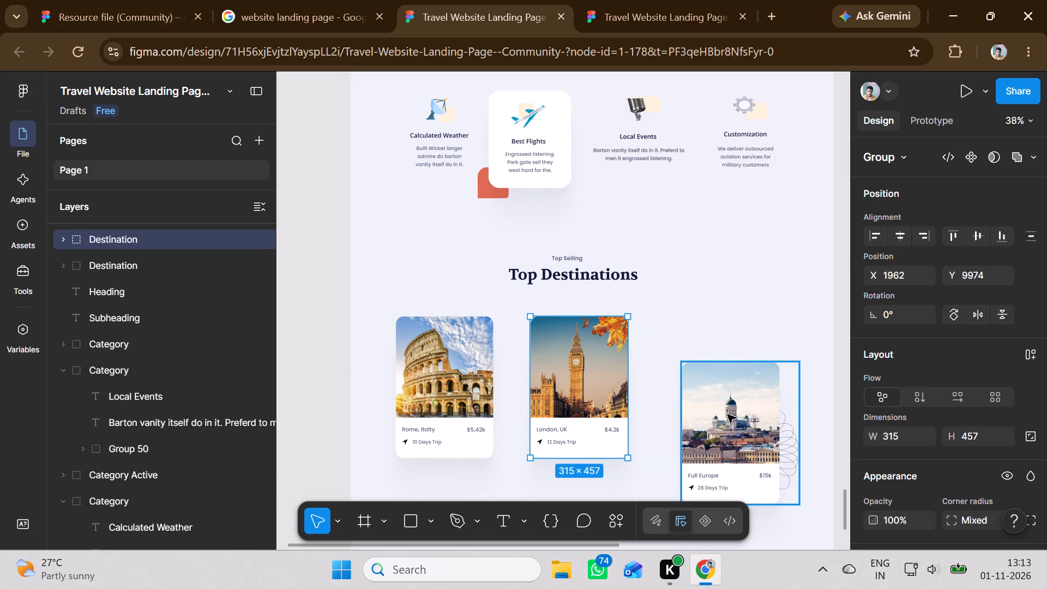
Move the Full Europe card up within its Destinations group, level with the Rome and London cards.
click(727, 414)
drag(727, 414, 726, 388)
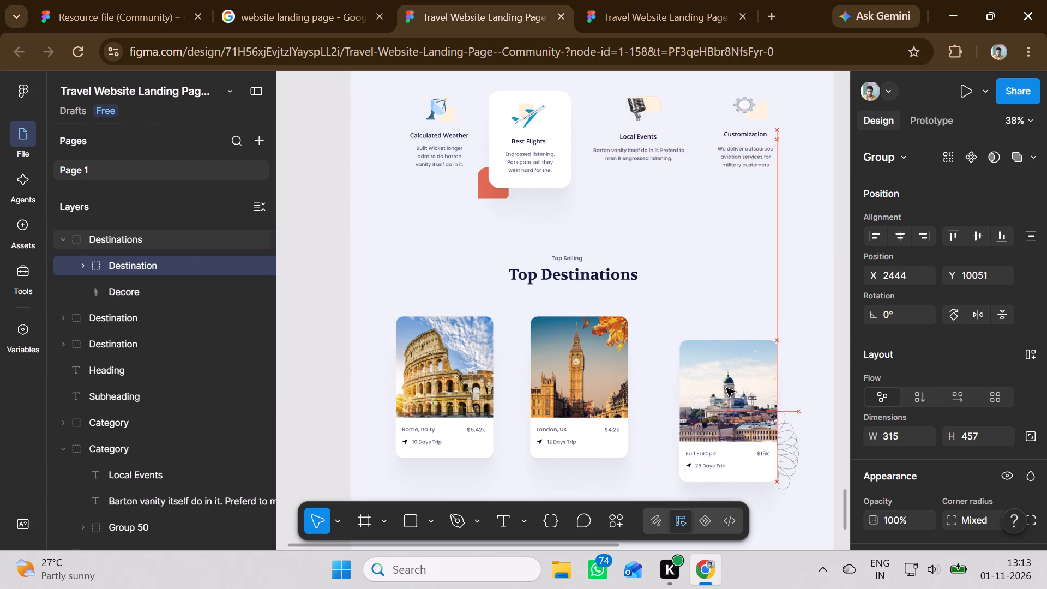
drag(726, 388, 719, 369)
scroll(719, 369, down, 4)
click(610, 404)
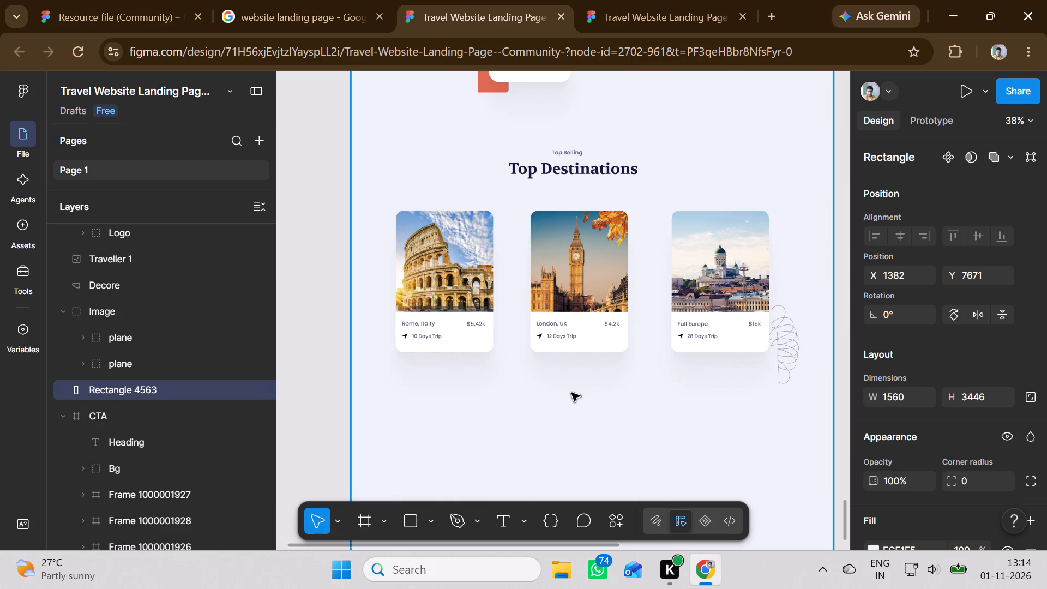
Move the "Easy and Fast" subheading from the original design onto Rectangle 4563 below the Rome card and bring it to front.
scroll(571, 393, up, 7)
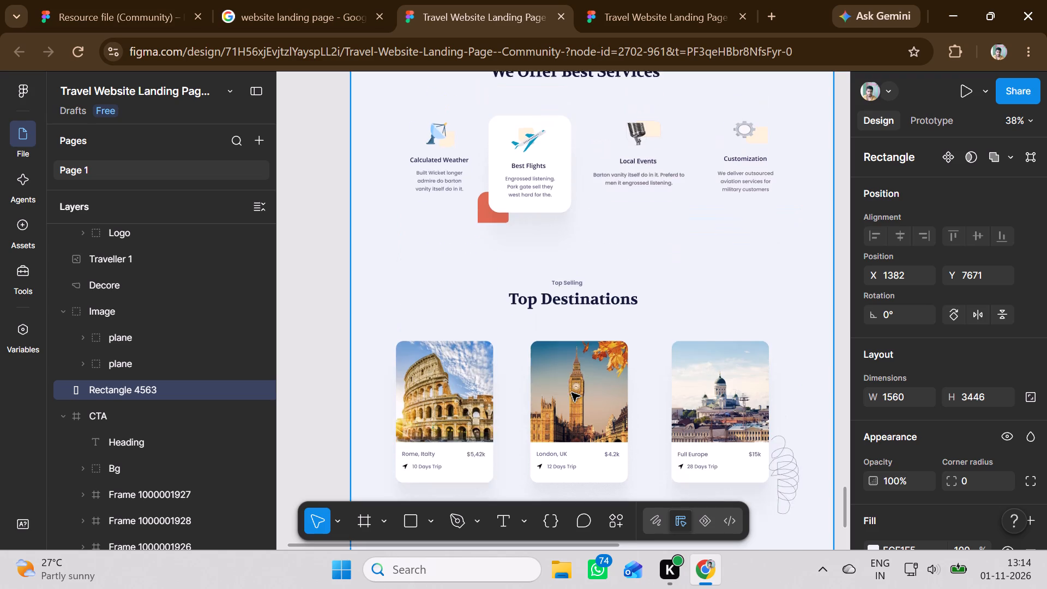
scroll(571, 393, up, 17)
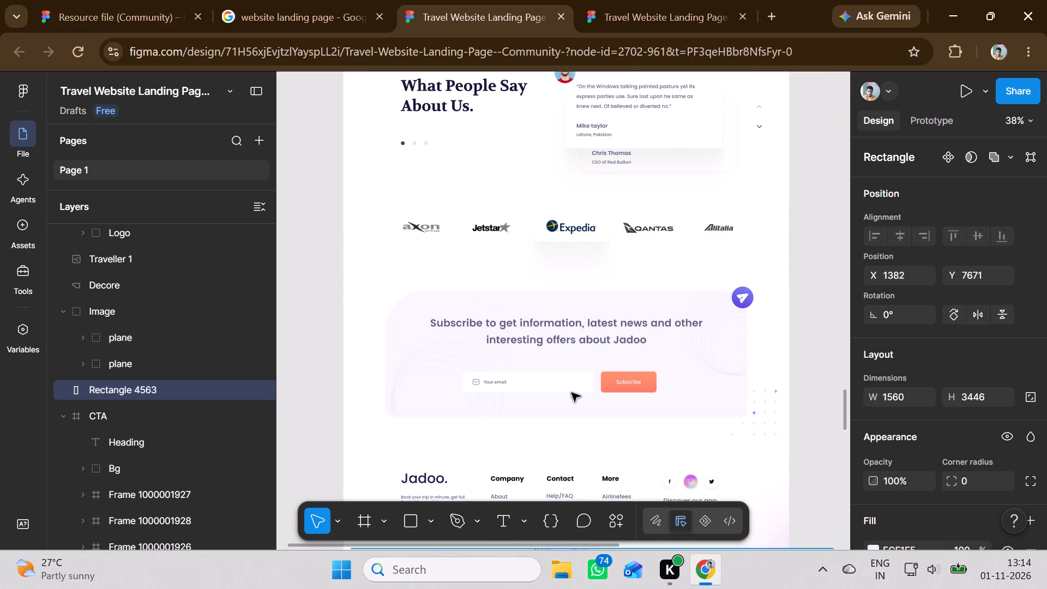
scroll(571, 393, up, 4)
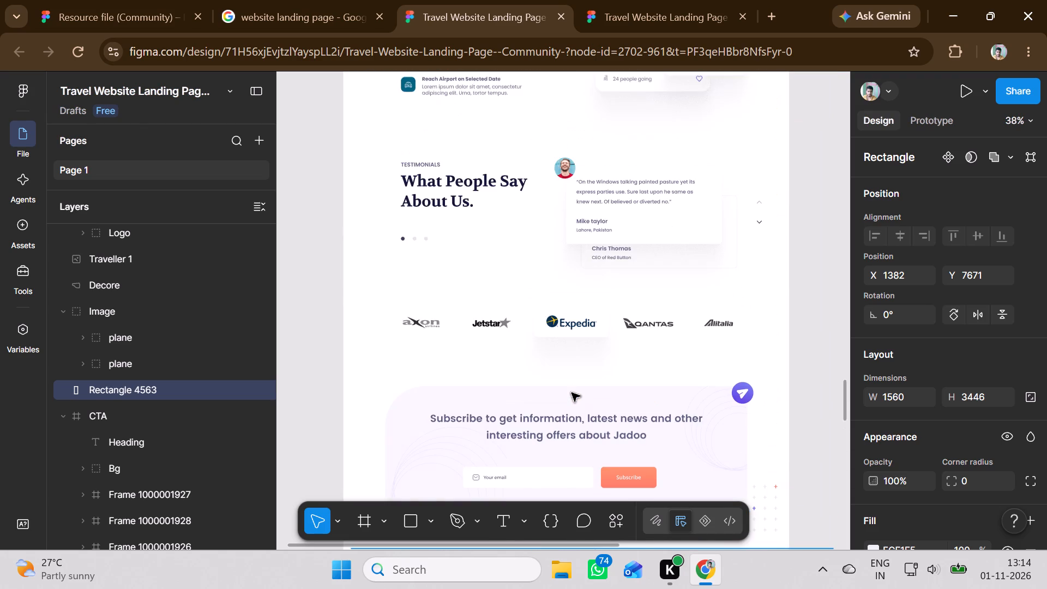
scroll(571, 393, up, 8)
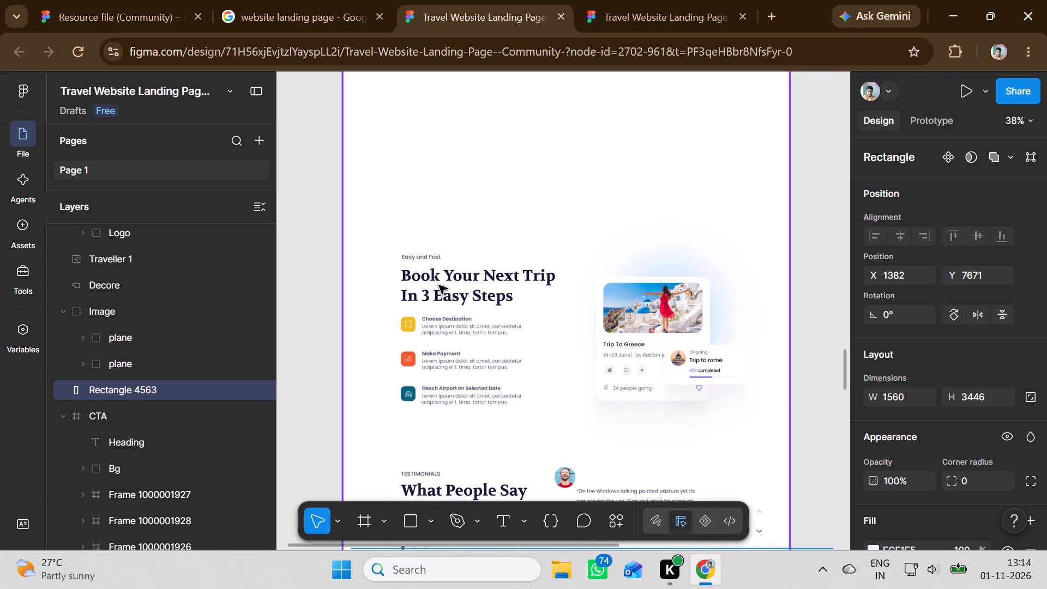
triple_click(428, 258)
click(428, 258)
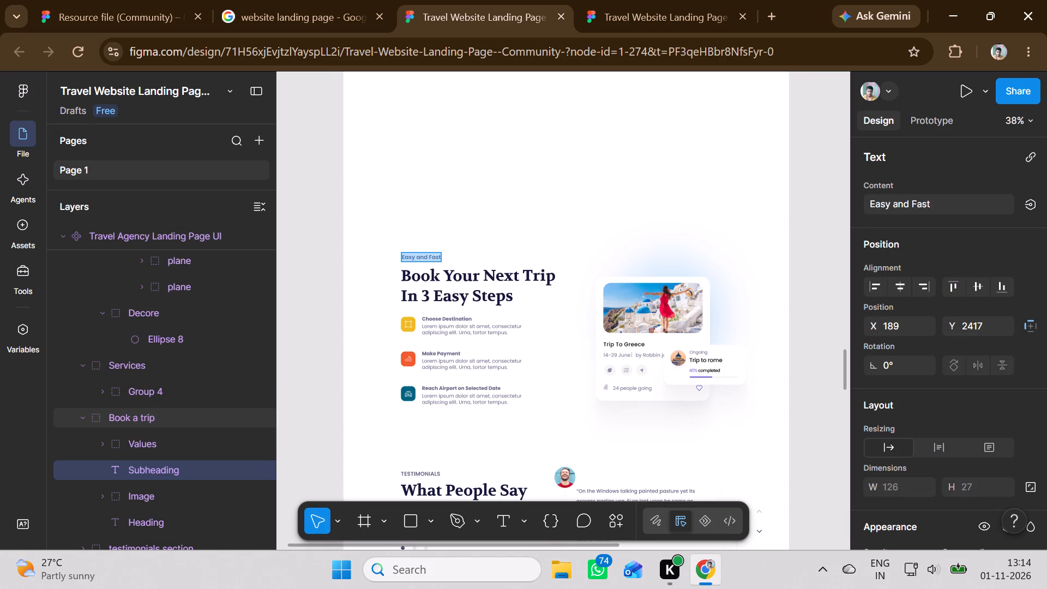
click(467, 251)
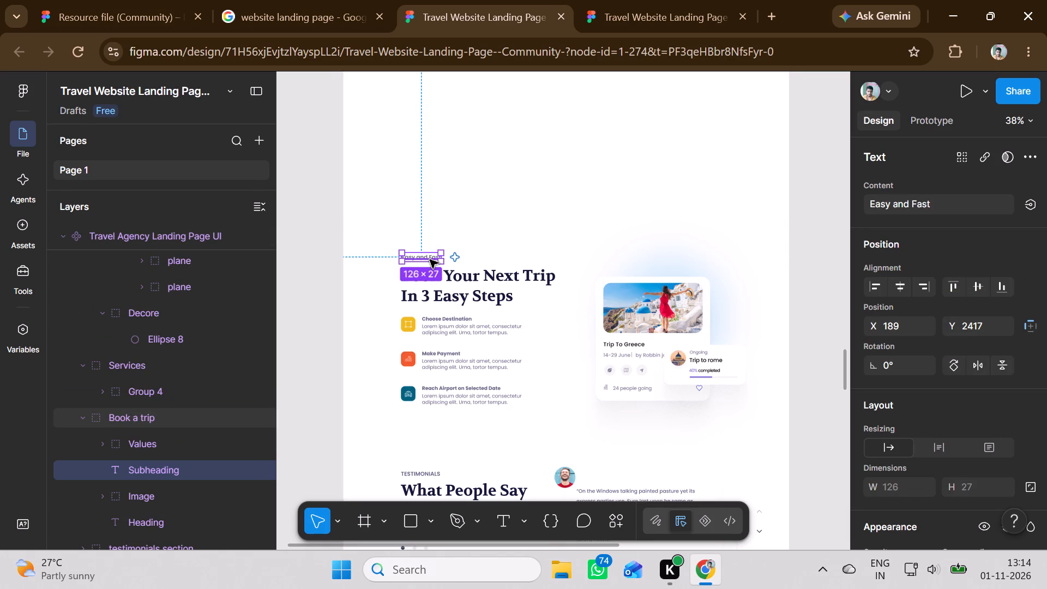
drag(428, 258, 442, 328)
scroll(440, 326, down, 14)
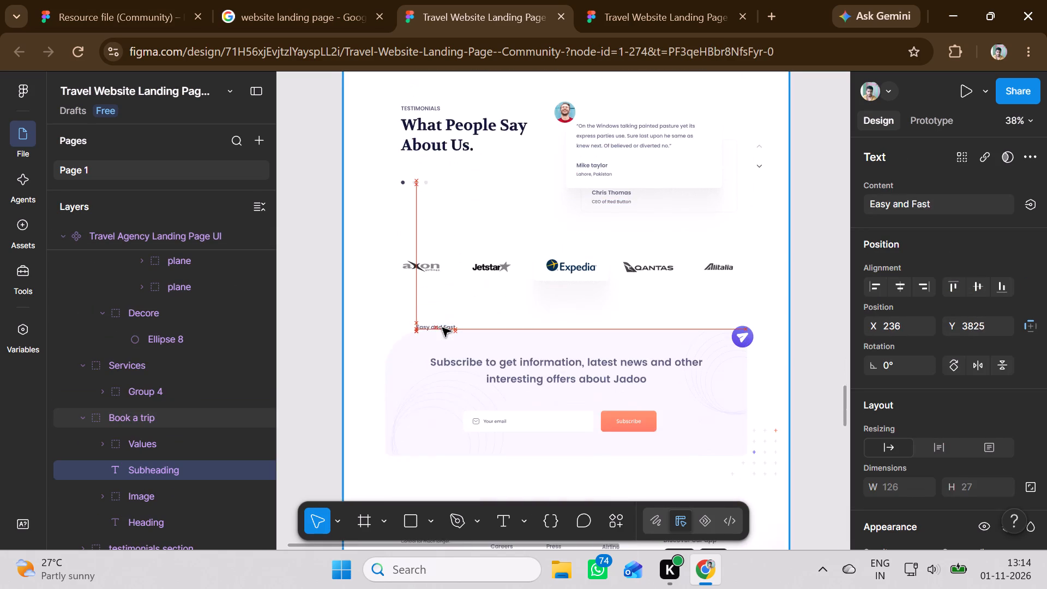
drag(442, 328, 443, 328)
scroll(442, 328, down, 18)
scroll(443, 328, down, 12)
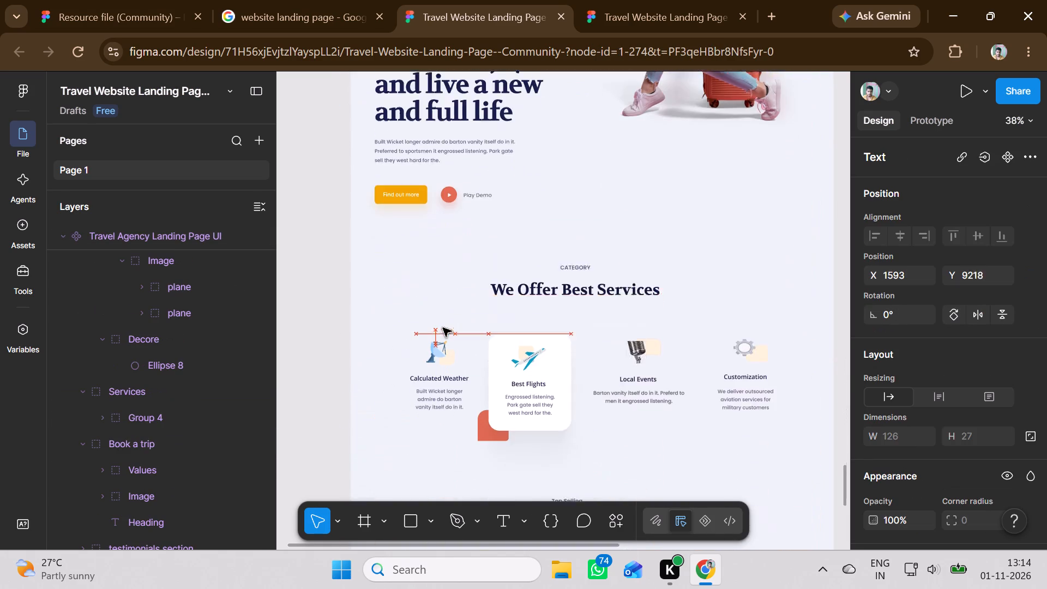
scroll(443, 328, down, 2)
drag(443, 328, 435, 374)
scroll(443, 328, down, 3)
scroll(443, 328, up, 1)
scroll(443, 328, down, 2)
right_click(431, 377)
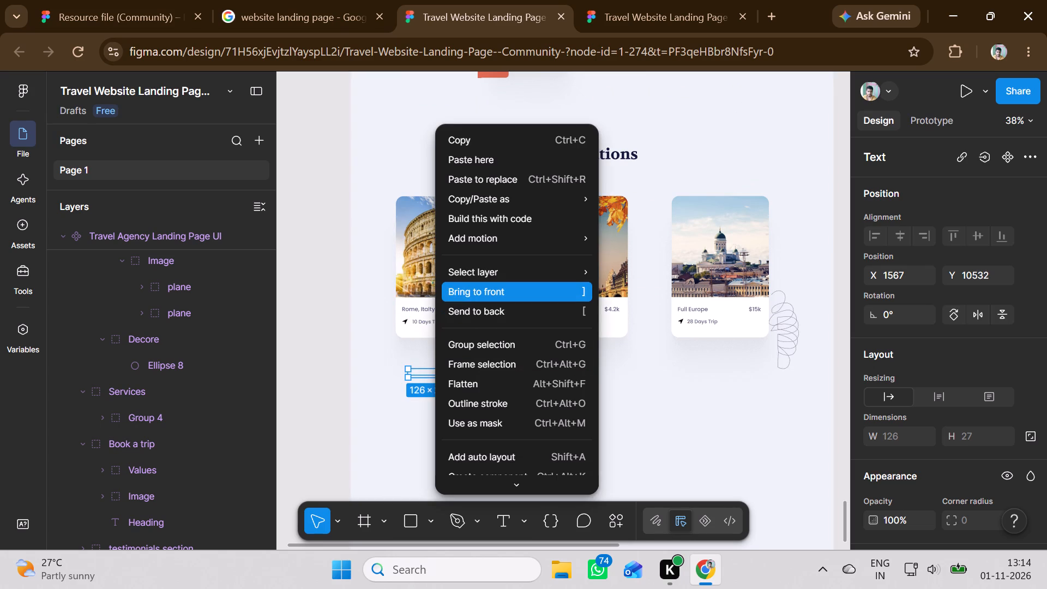
click(496, 286)
click(516, 371)
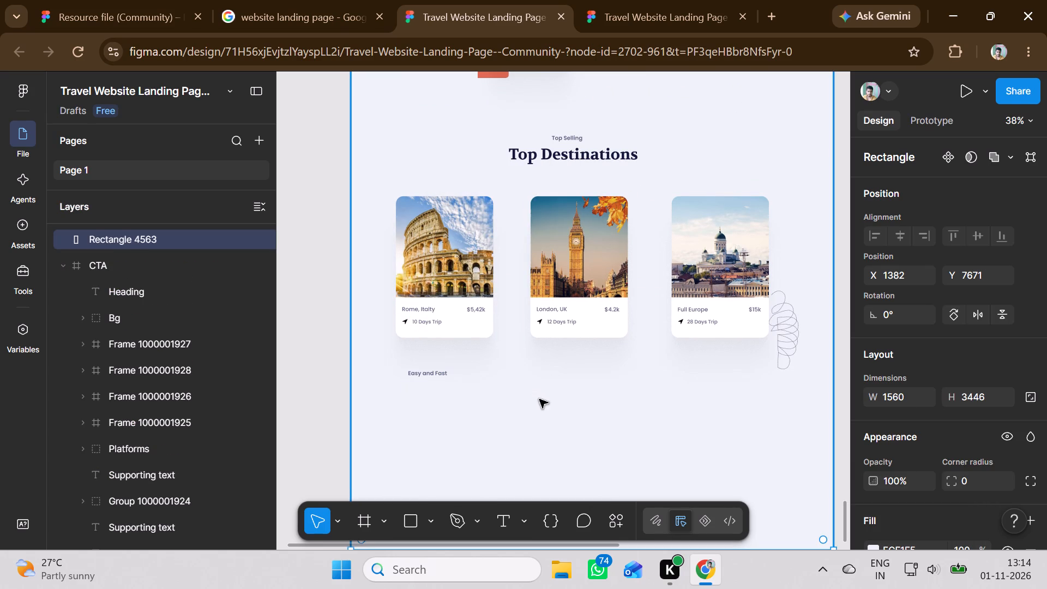
Align the "Easy and Fast" subheading with the Rome card's left edge, at about X 1528.
scroll(539, 399, up, 1)
click(431, 388)
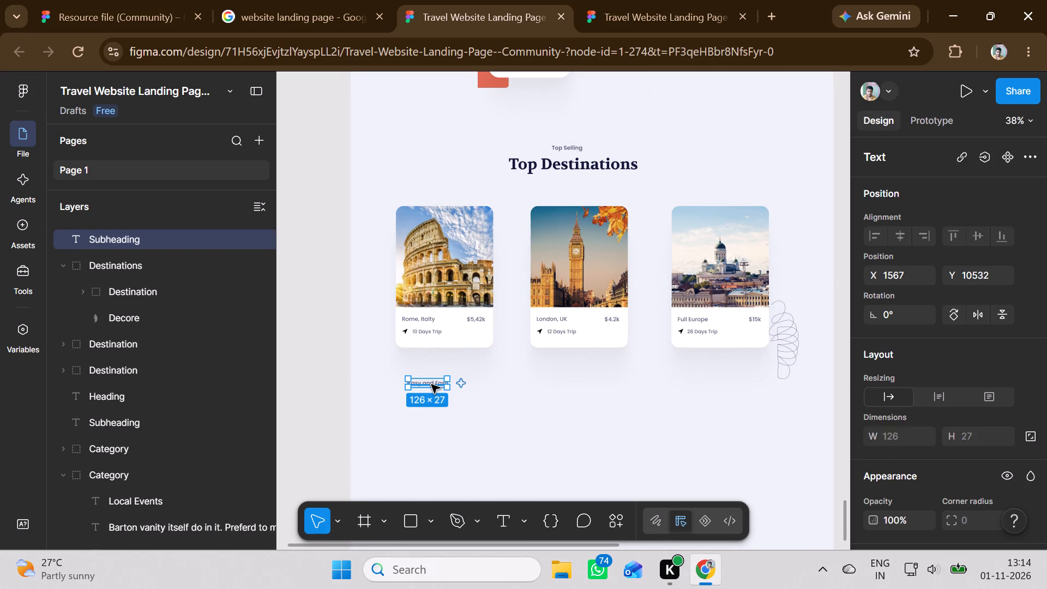
drag(432, 383, 417, 383)
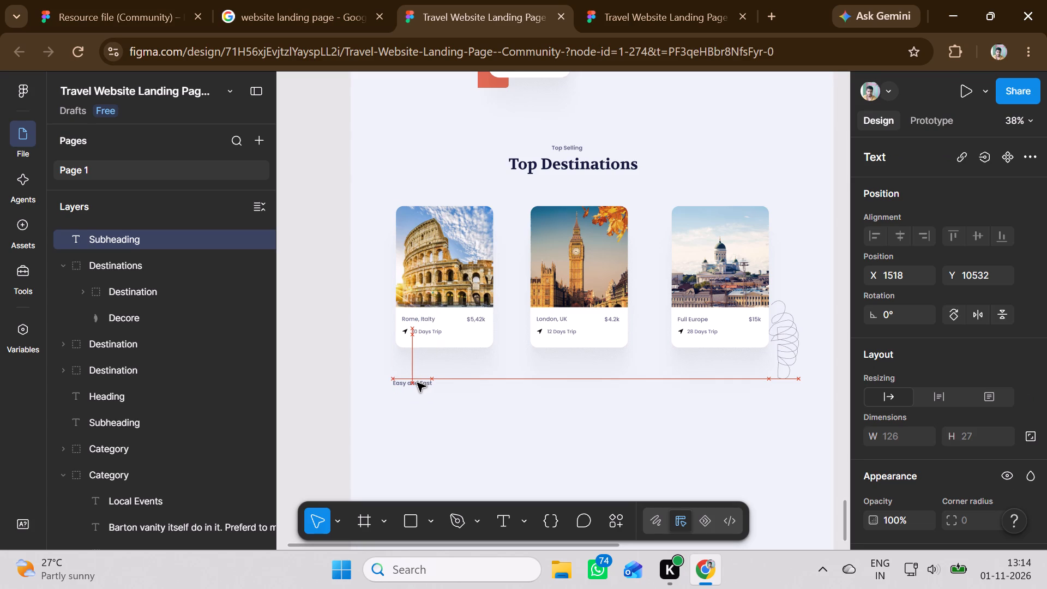
drag(417, 383, 422, 384)
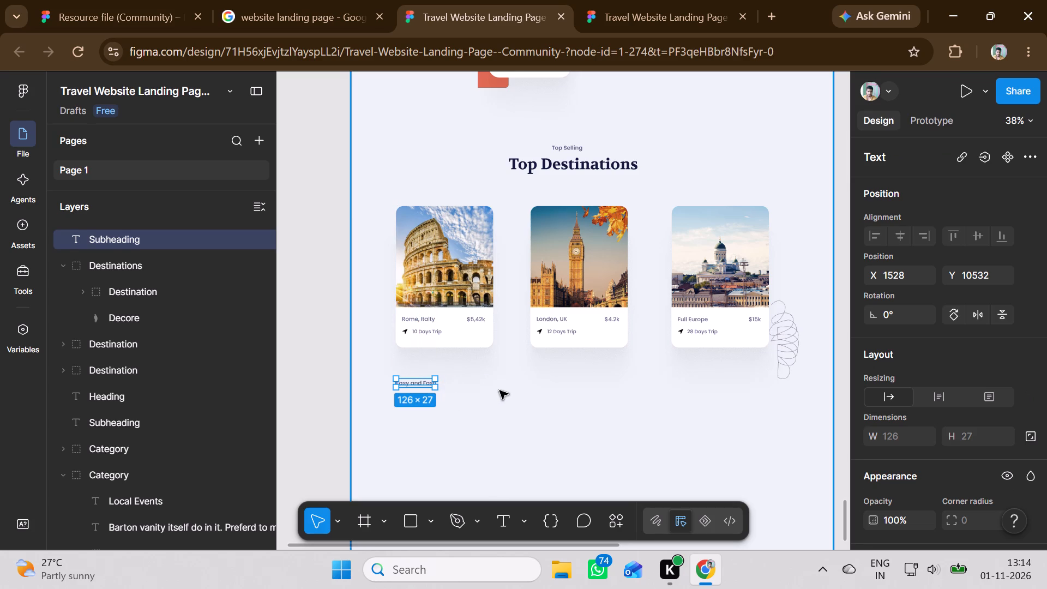
click(500, 390)
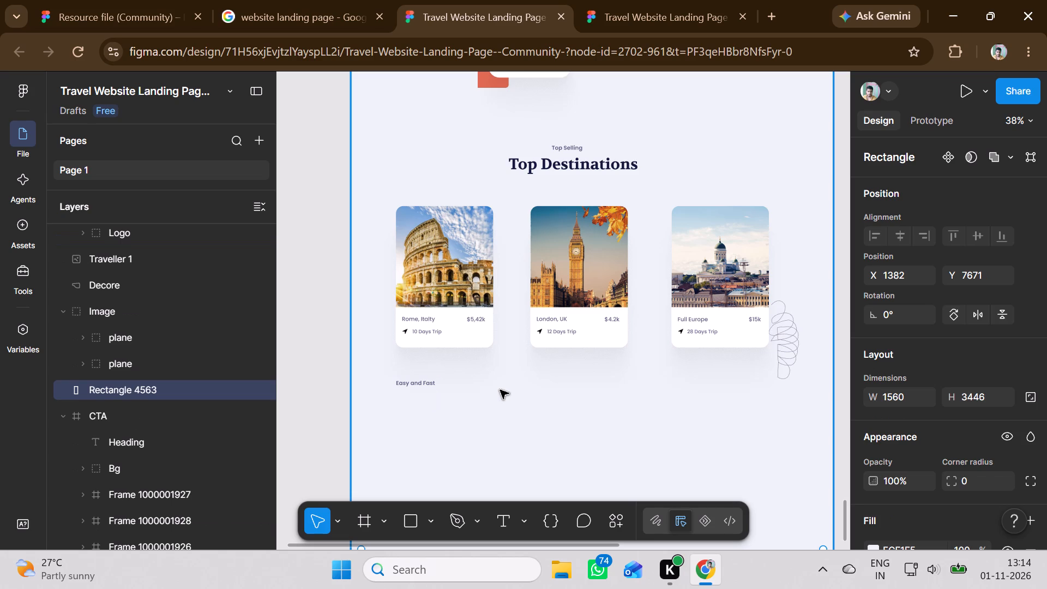
Move the "Book Your Next Trip In 3 Easy Steps" heading from the original design onto Rectangle 4563 below "Easy and Fast" and bring it to front.
scroll(500, 390, up, 4)
scroll(500, 390, down, 1)
scroll(500, 390, up, 7)
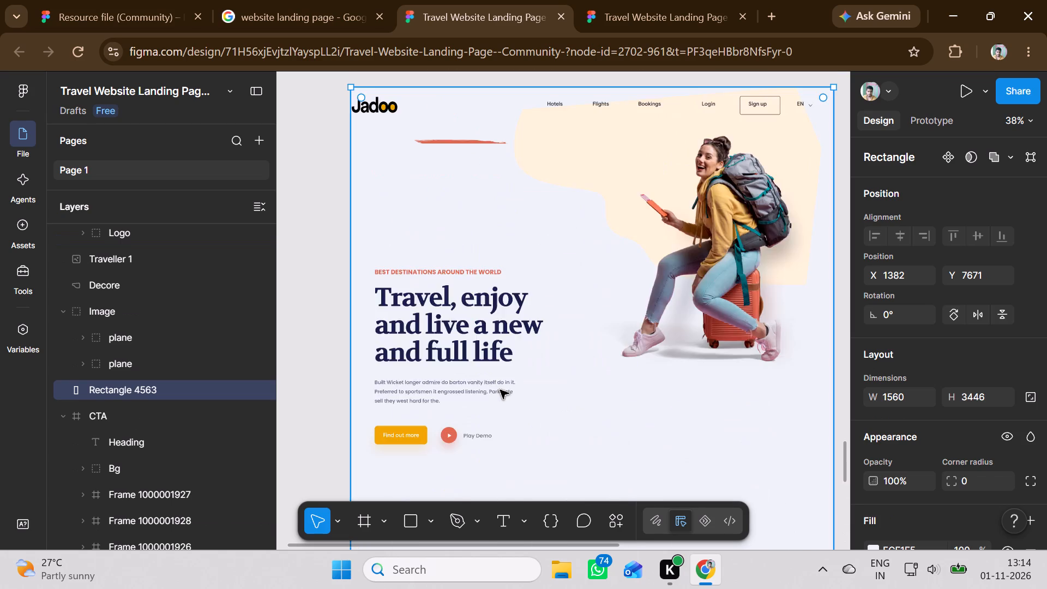
scroll(500, 390, up, 18)
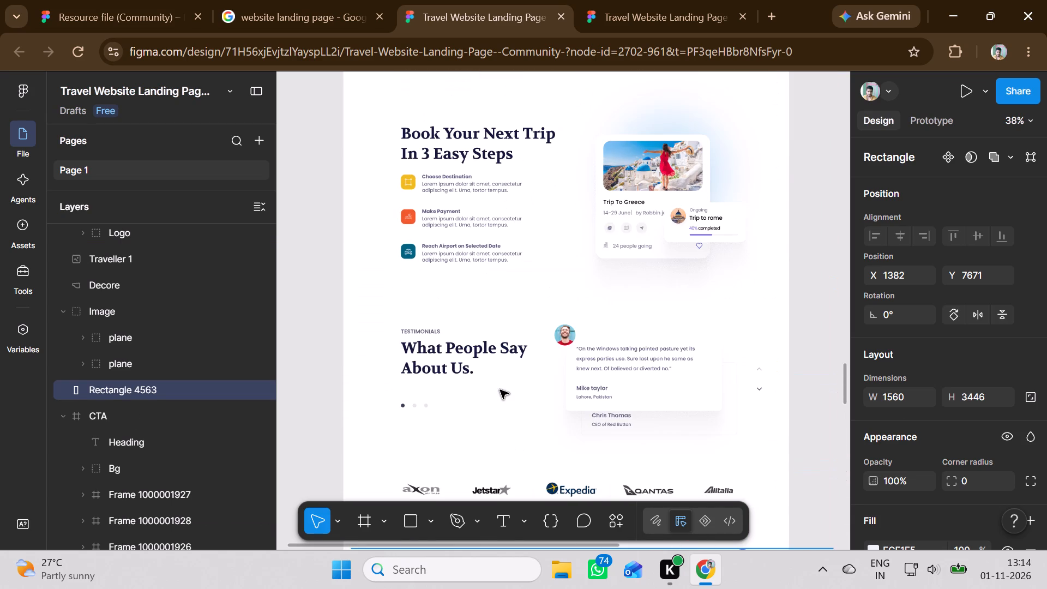
scroll(500, 390, up, 6)
click(459, 354)
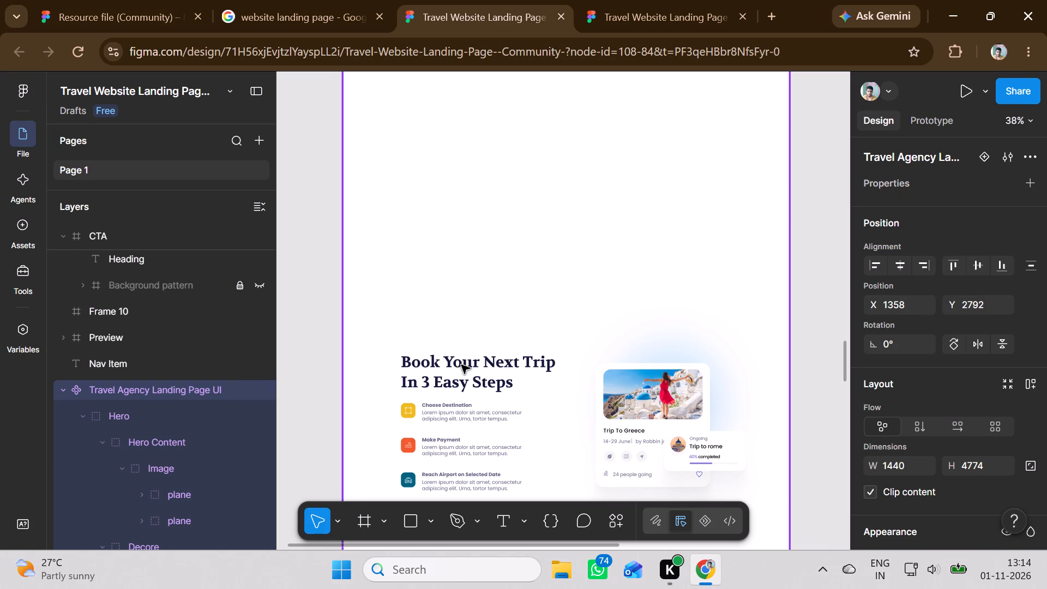
double_click(461, 365)
click(462, 365)
double_click(462, 365)
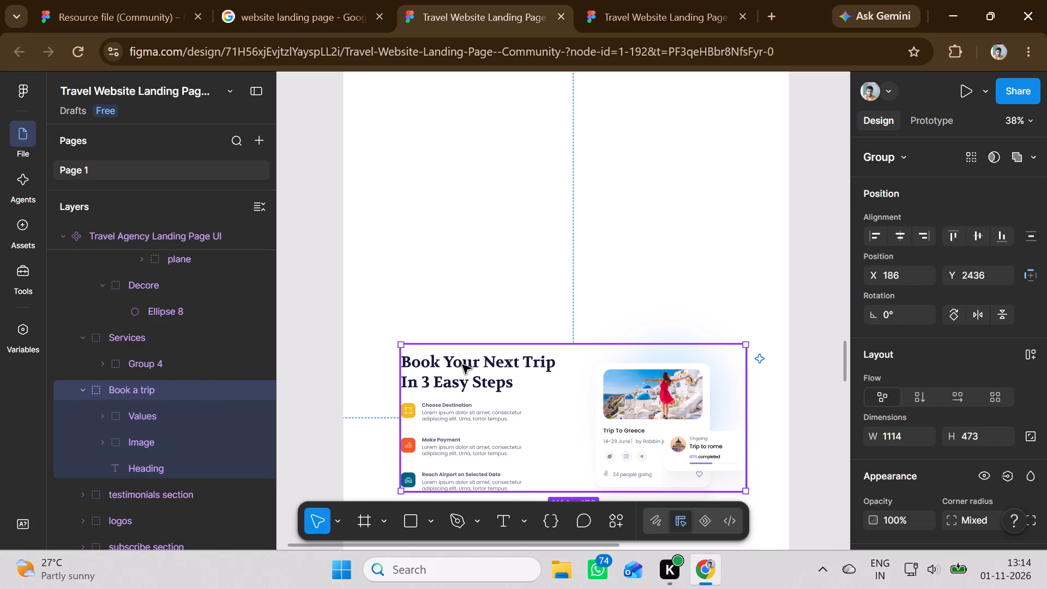
drag(470, 359, 479, 406)
scroll(478, 406, down, 20)
scroll(479, 406, up, 1)
scroll(479, 406, down, 17)
scroll(479, 406, down, 16)
scroll(479, 406, down, 18)
scroll(479, 406, up, 1)
scroll(479, 406, down, 2)
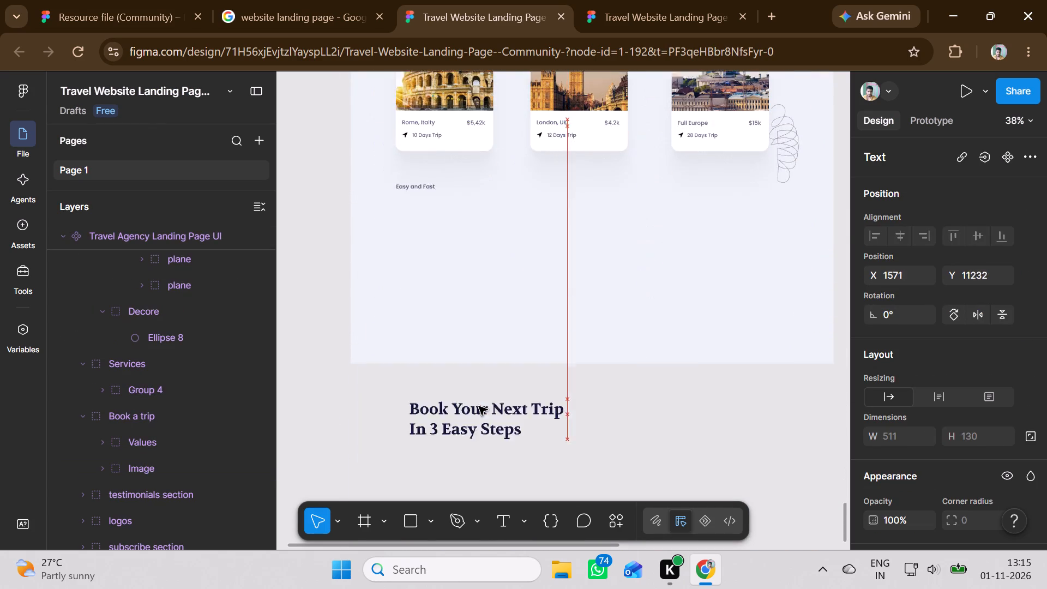
drag(479, 406, 477, 336)
scroll(479, 400, up, 5)
scroll(479, 400, down, 4)
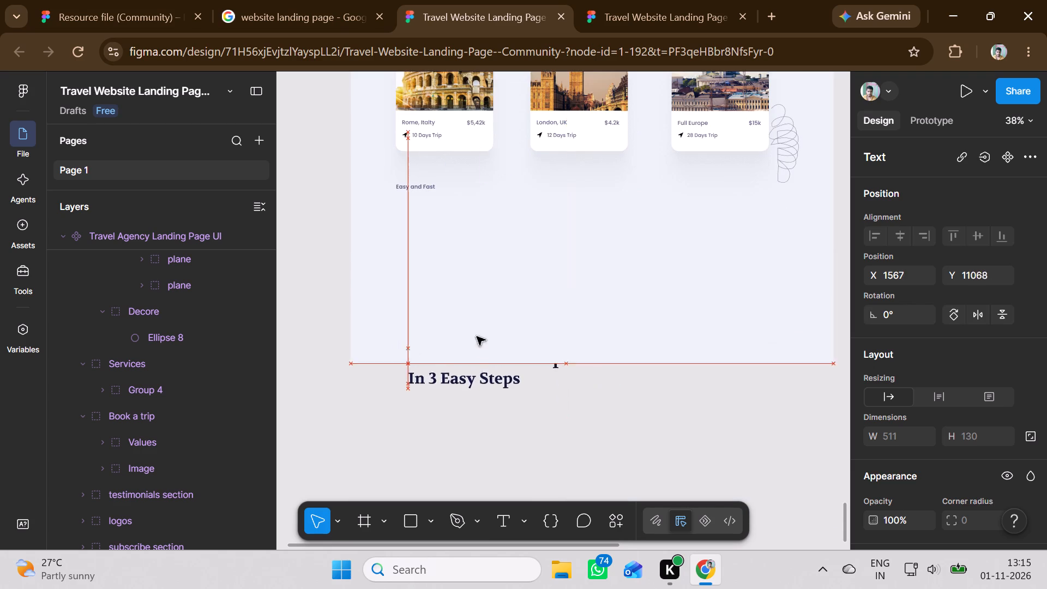
drag(477, 336, 474, 221)
right_click(446, 245)
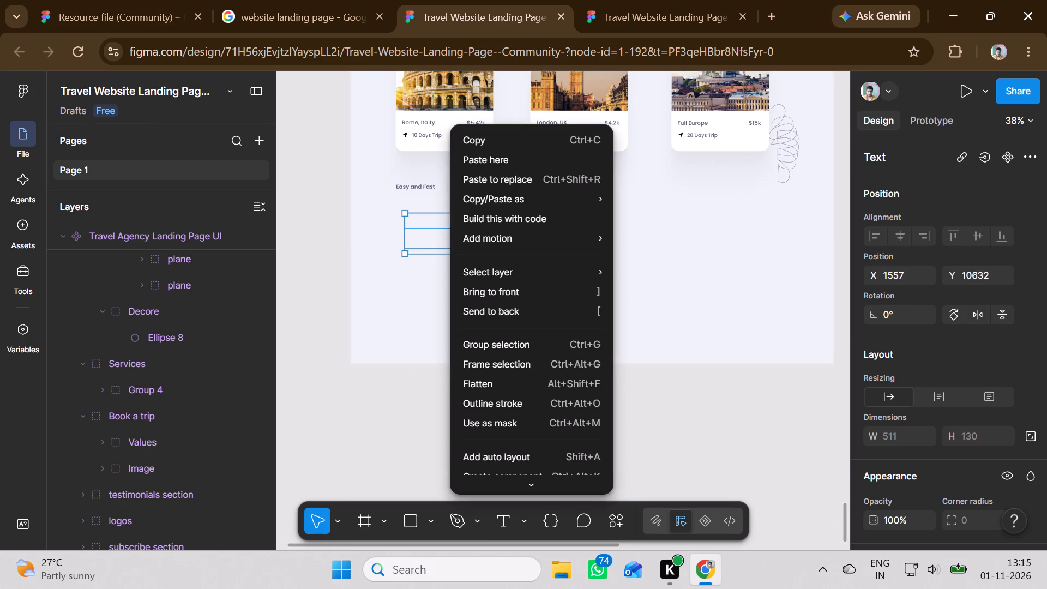
click(485, 292)
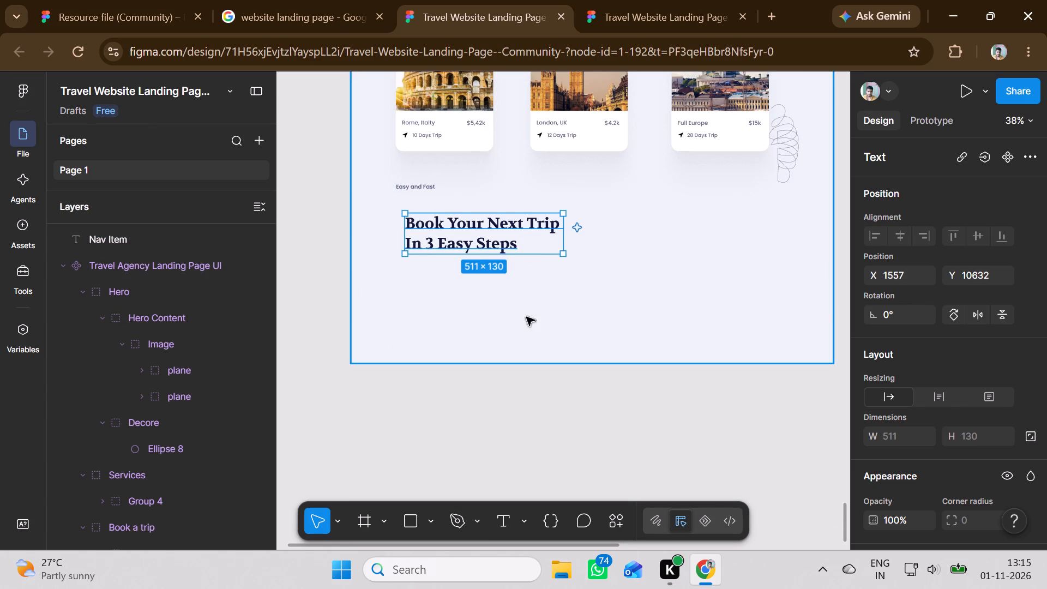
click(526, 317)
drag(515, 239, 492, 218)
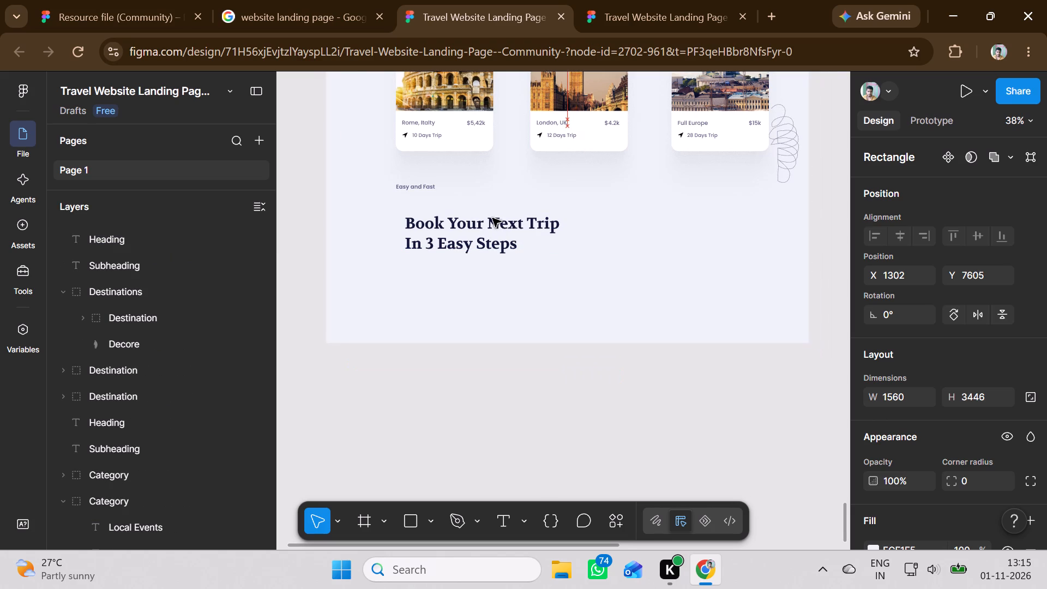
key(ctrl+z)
Align the "Book Your Next Trip In 3 Easy Steps" heading with the "Easy and Fast" subheading's left edge, at about X 1528, Y 10608.
click(496, 237)
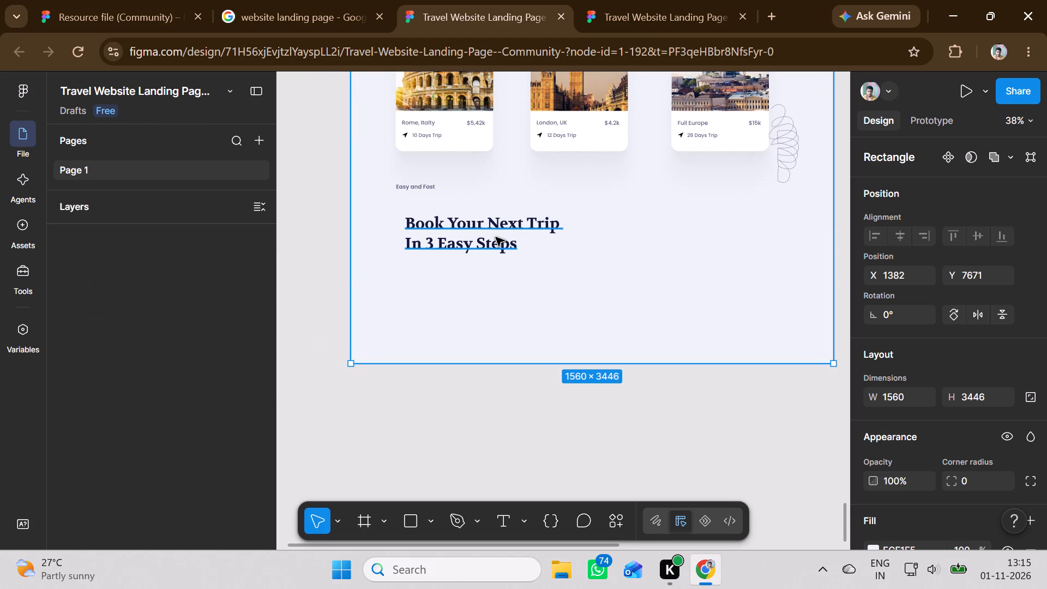
click(496, 237)
drag(496, 237, 478, 221)
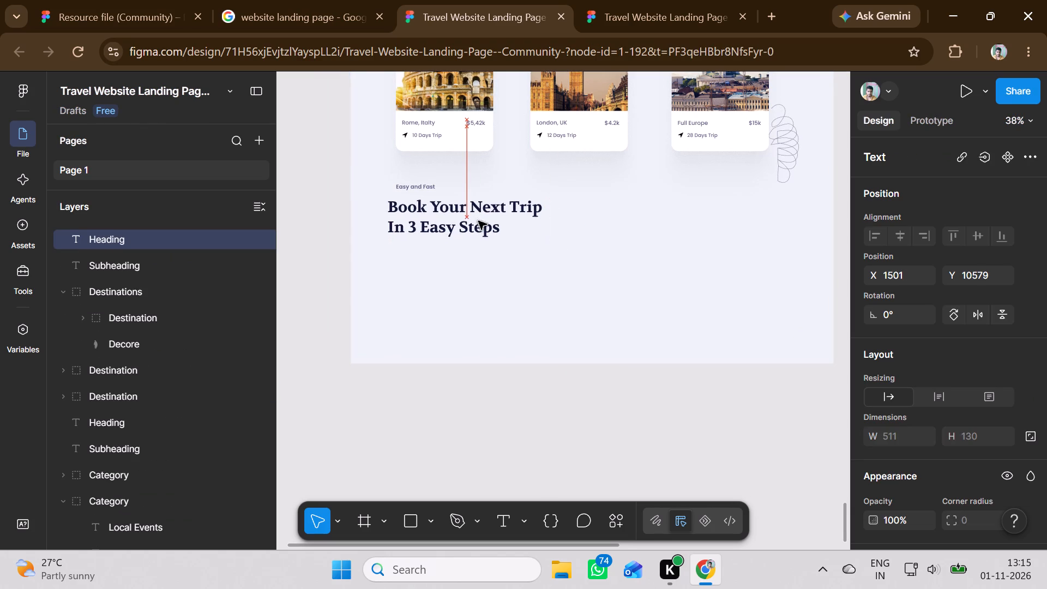
drag(478, 221, 486, 230)
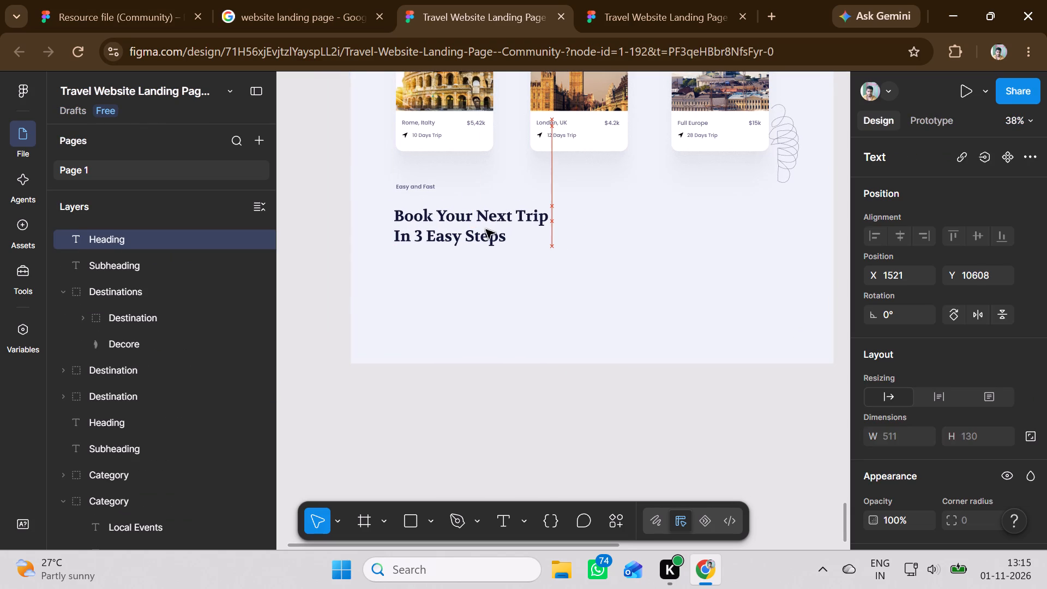
drag(486, 230, 487, 230)
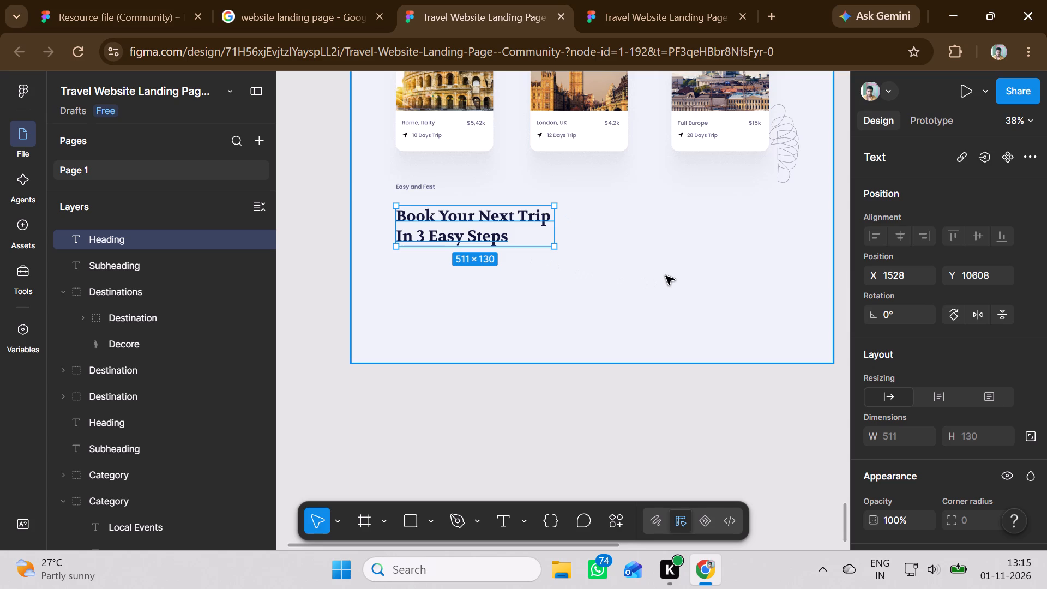
Extend Rectangle 4563 downward to a height of about 3951.
click(620, 363)
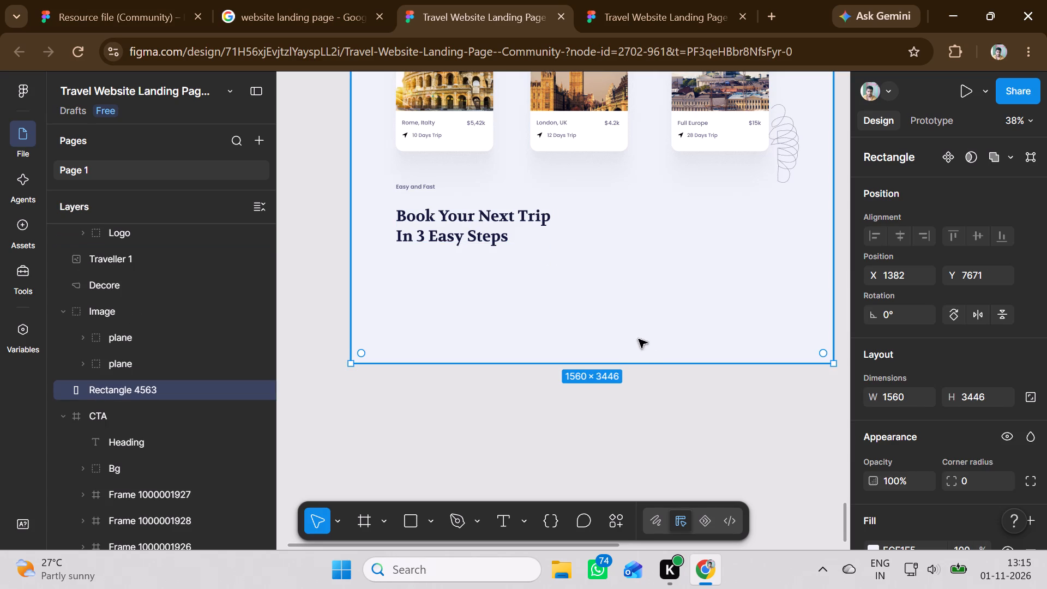
drag(608, 366, 600, 520)
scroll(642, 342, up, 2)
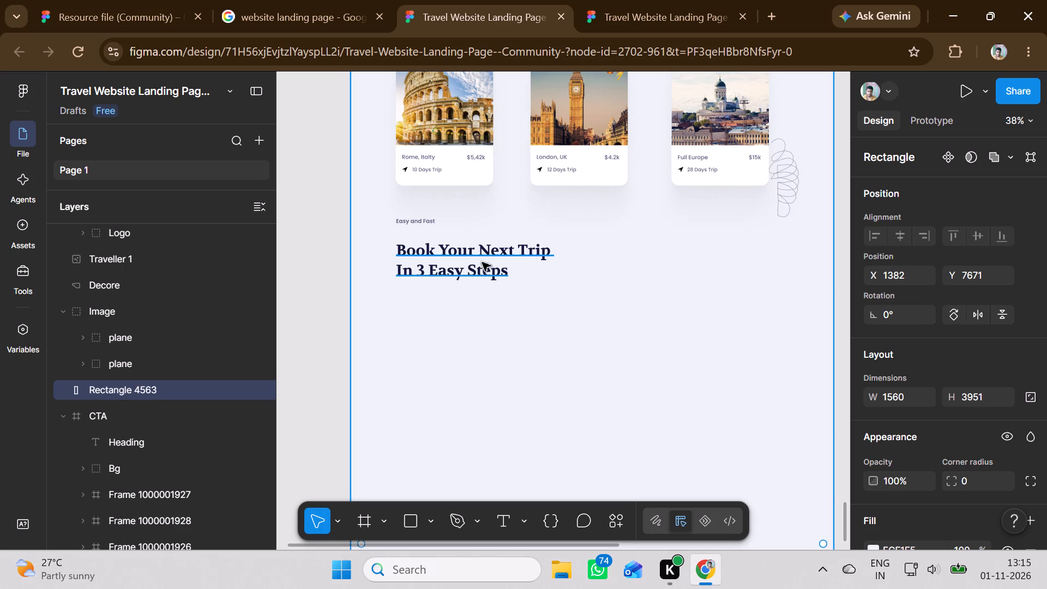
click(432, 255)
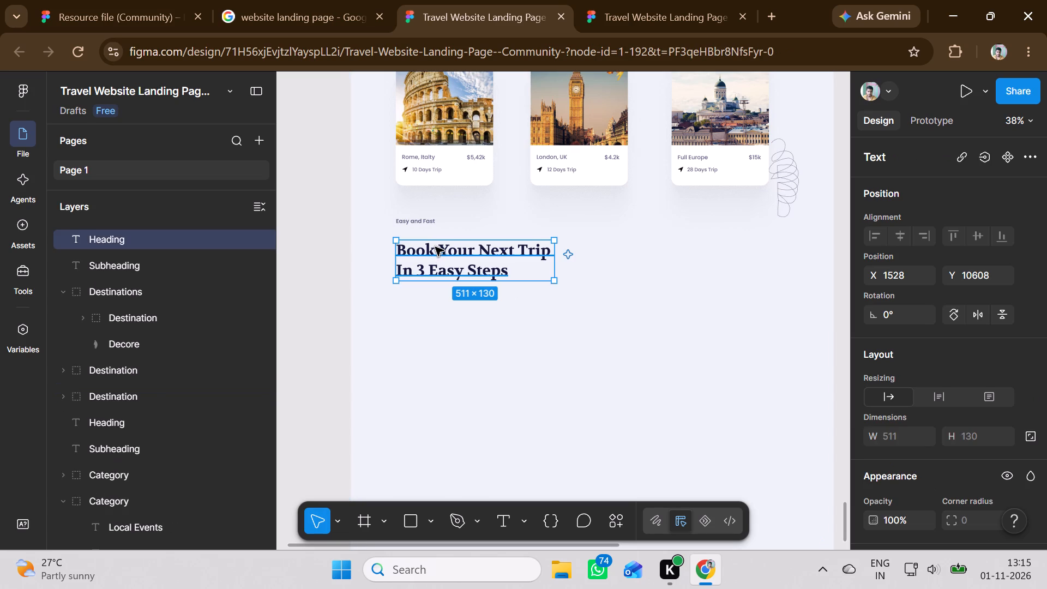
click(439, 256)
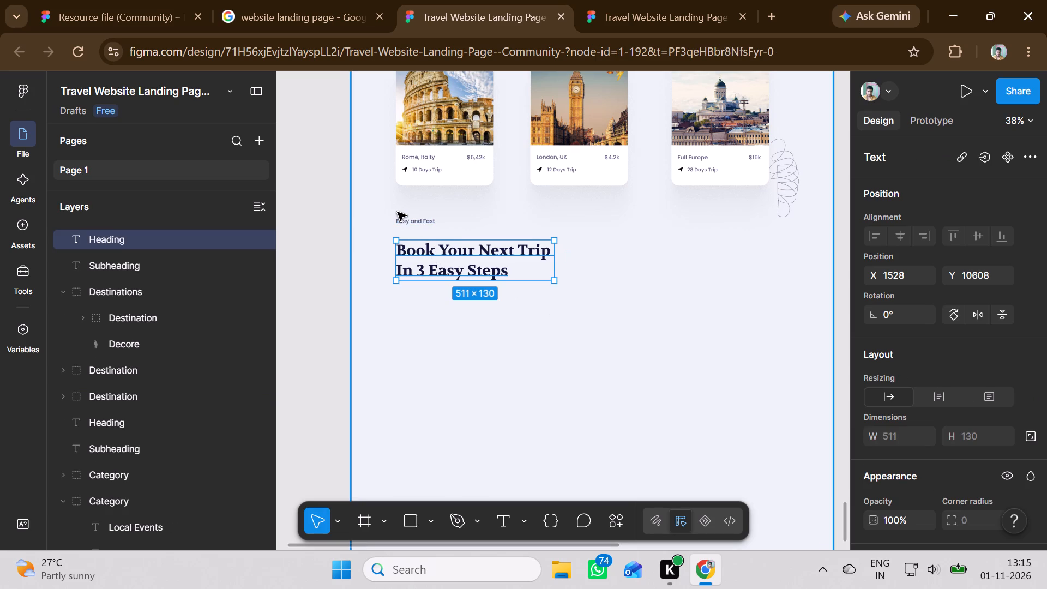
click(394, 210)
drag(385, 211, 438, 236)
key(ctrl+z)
Group the "Book Your Next Trip In 3 Easy Steps" heading with the "Easy and Fast" subheading.
click(450, 251)
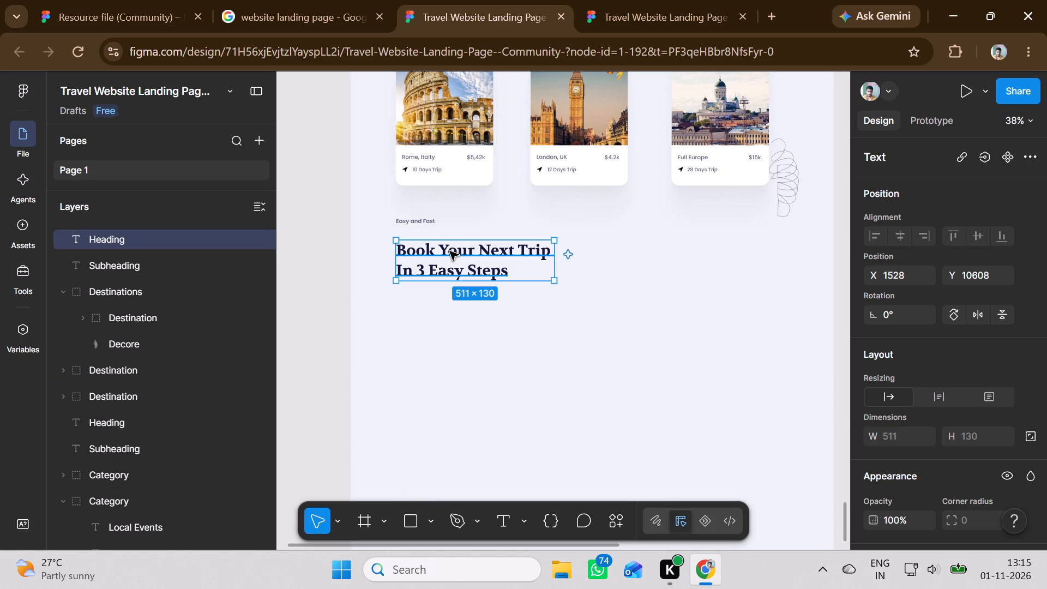
shift+click(418, 220)
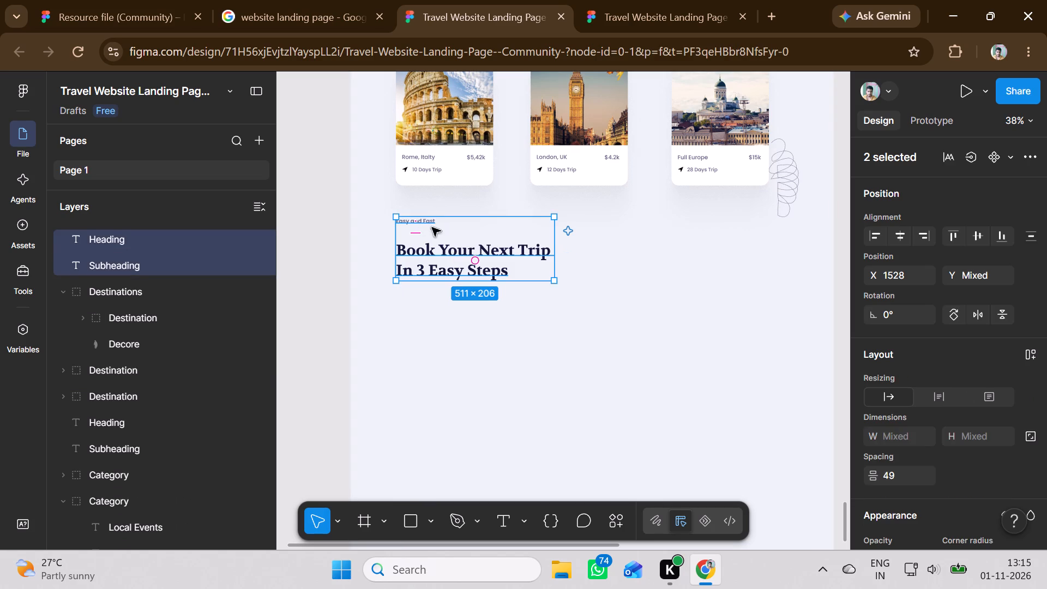
right_click(495, 238)
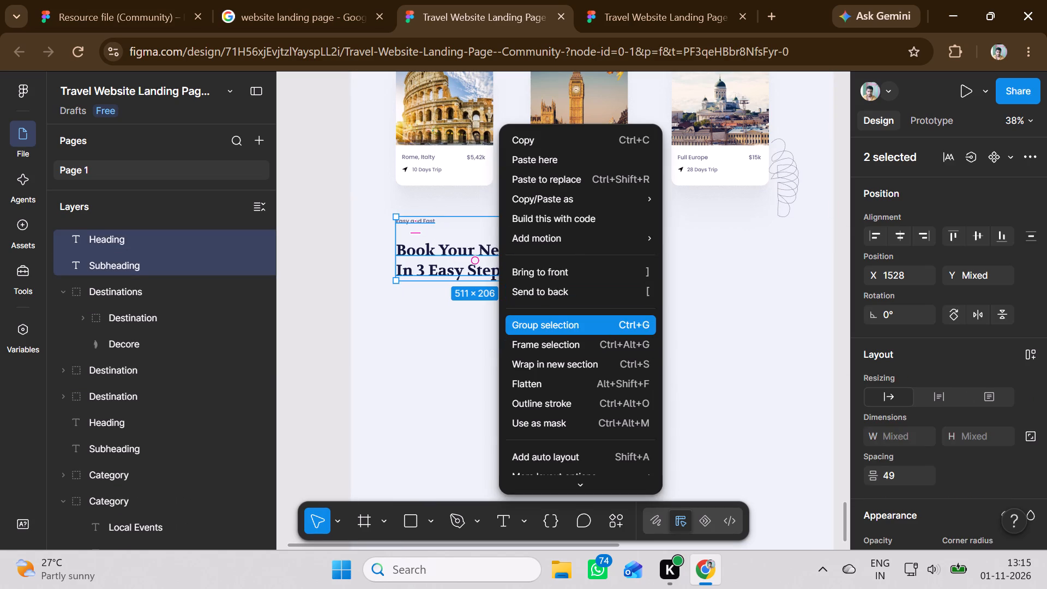
click(551, 317)
Move Rectangle 4563 straight down to about Y 7771.
click(515, 332)
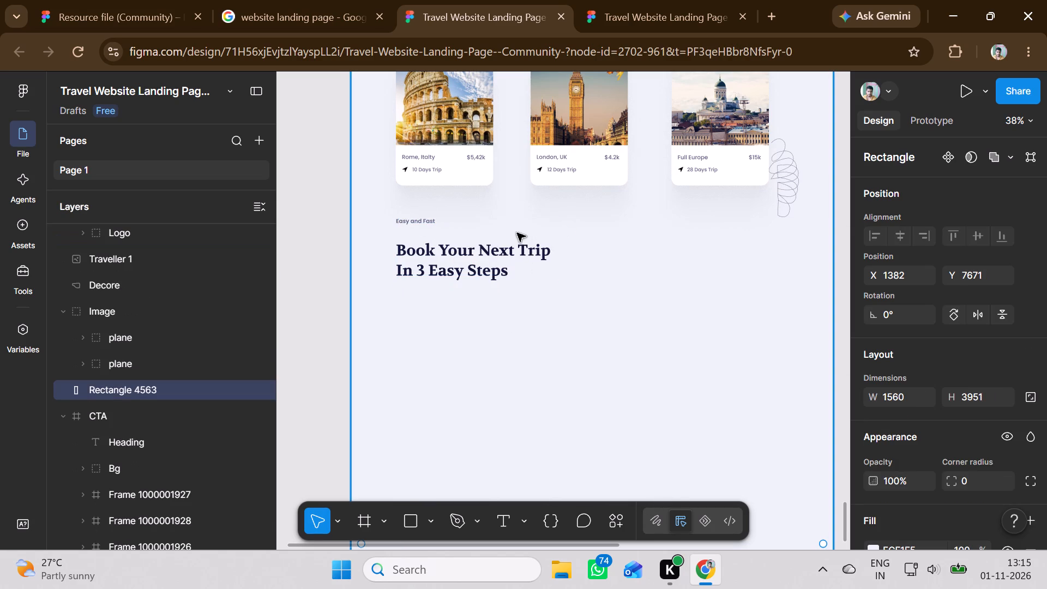
drag(512, 240, 512, 271)
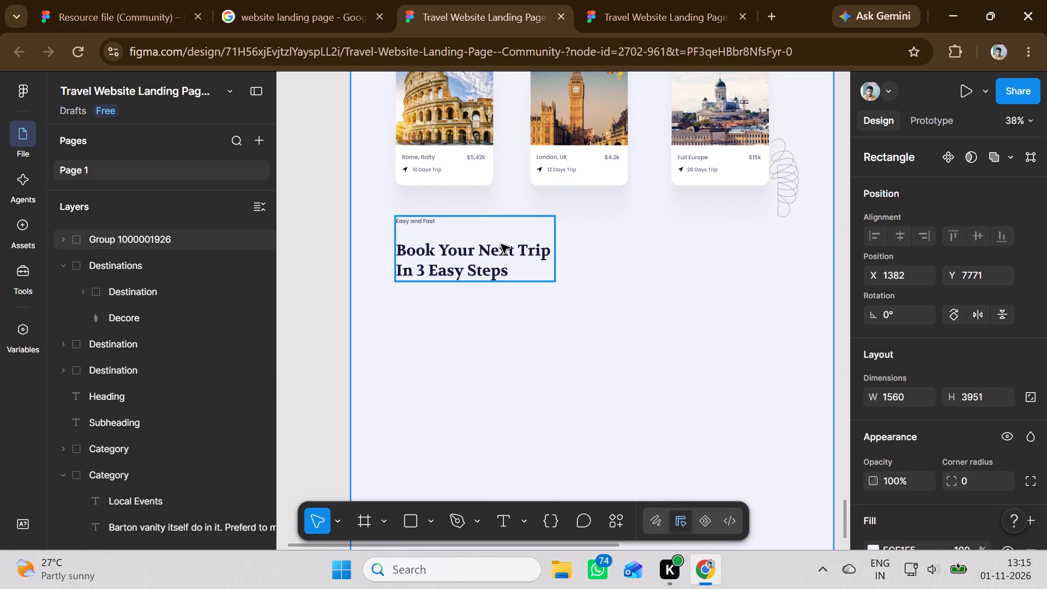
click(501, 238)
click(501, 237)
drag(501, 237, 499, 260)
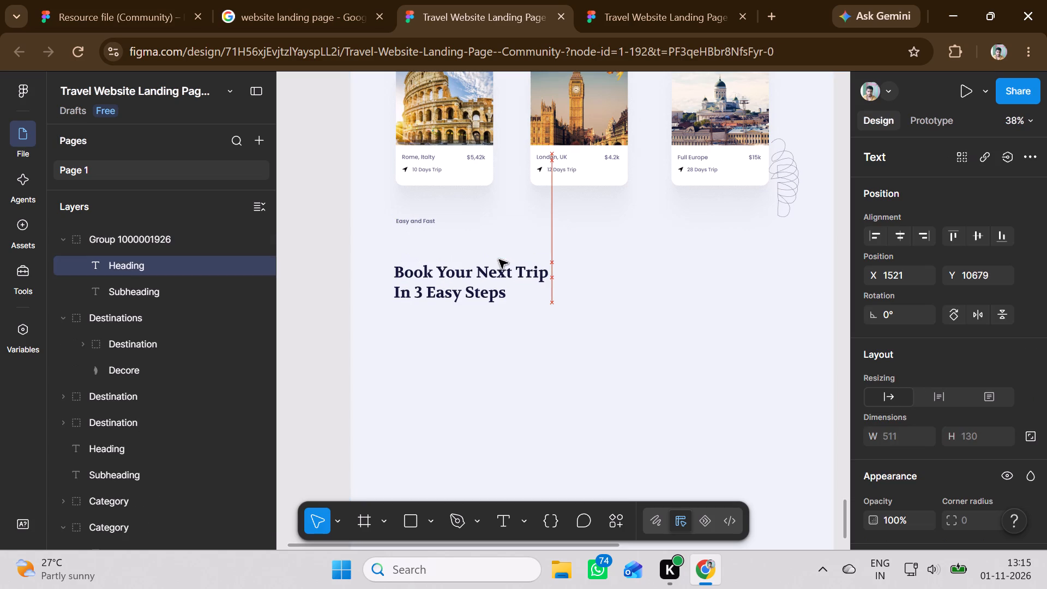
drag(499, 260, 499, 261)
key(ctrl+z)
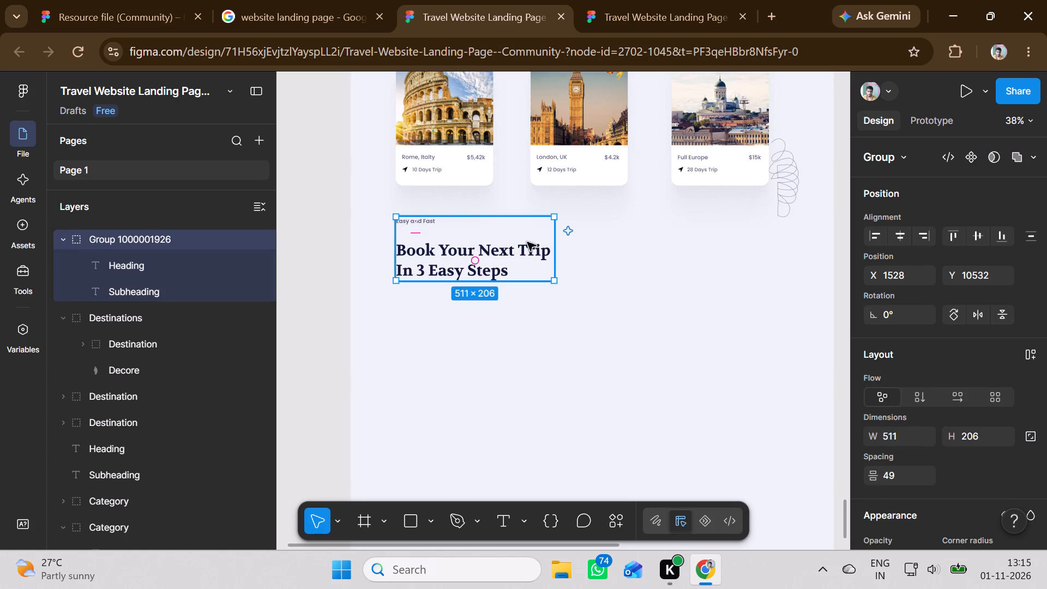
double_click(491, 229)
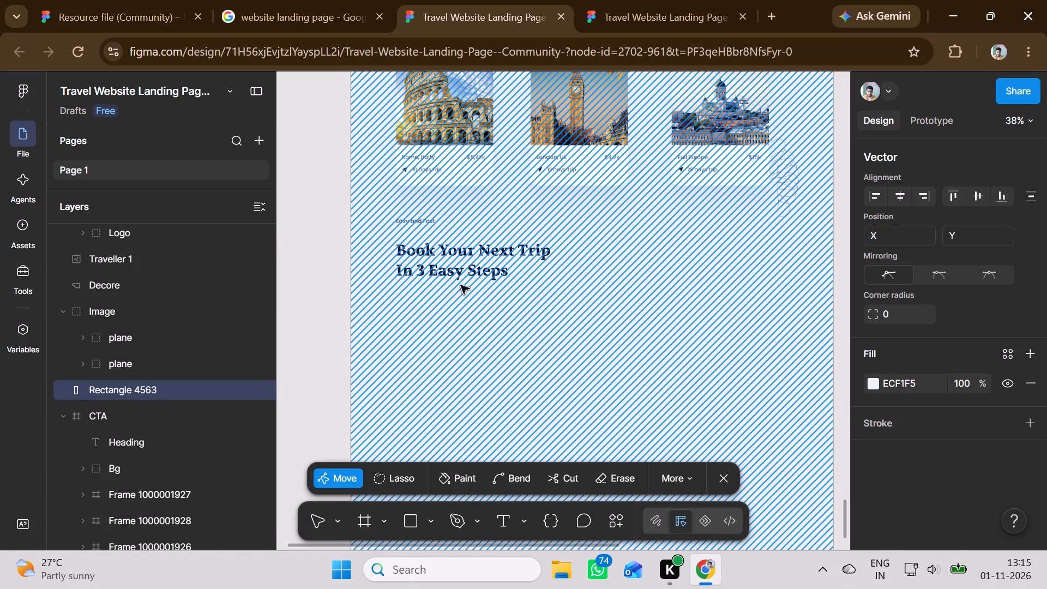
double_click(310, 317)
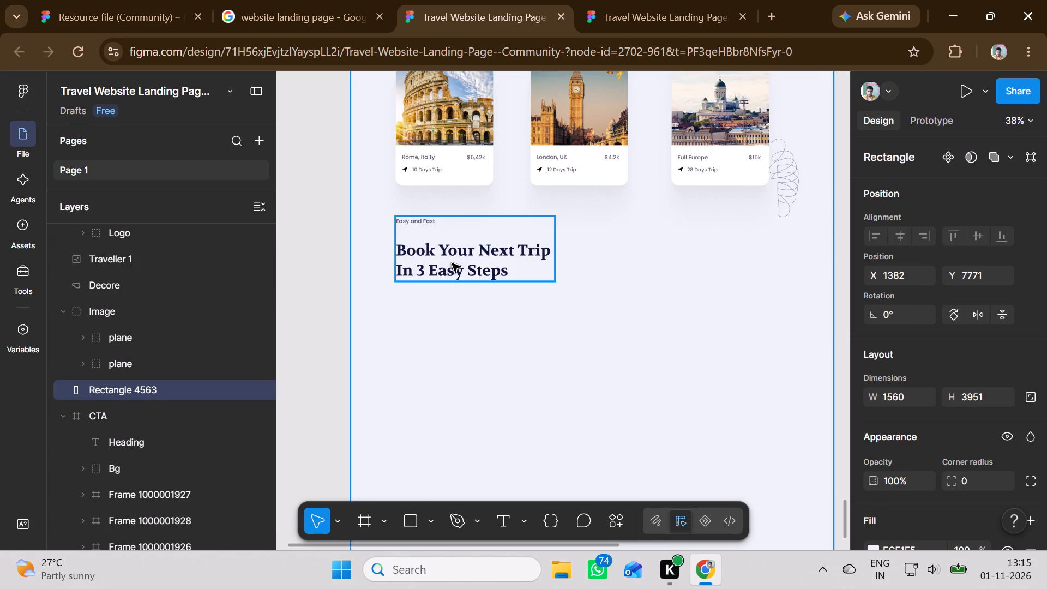
Shift Rectangle 4563 further down behind the page content, to about X 1379.
drag(452, 263, 452, 277)
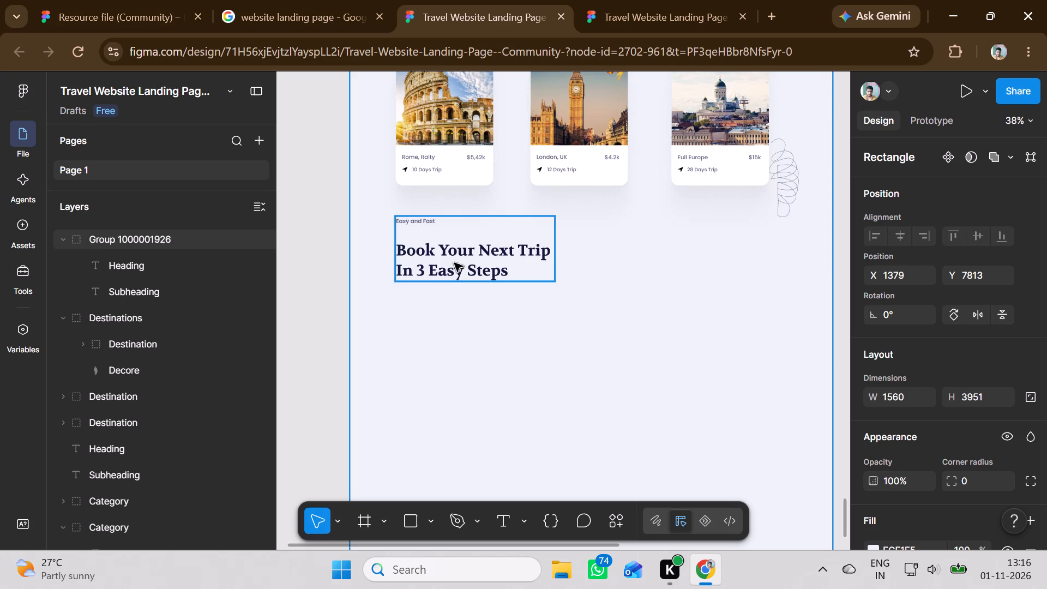
drag(455, 259, 455, 293)
Move the grouped "Easy and Fast" subheading and heading down, away from the destination cards, to about X 1528, Y 10643.
click(454, 254)
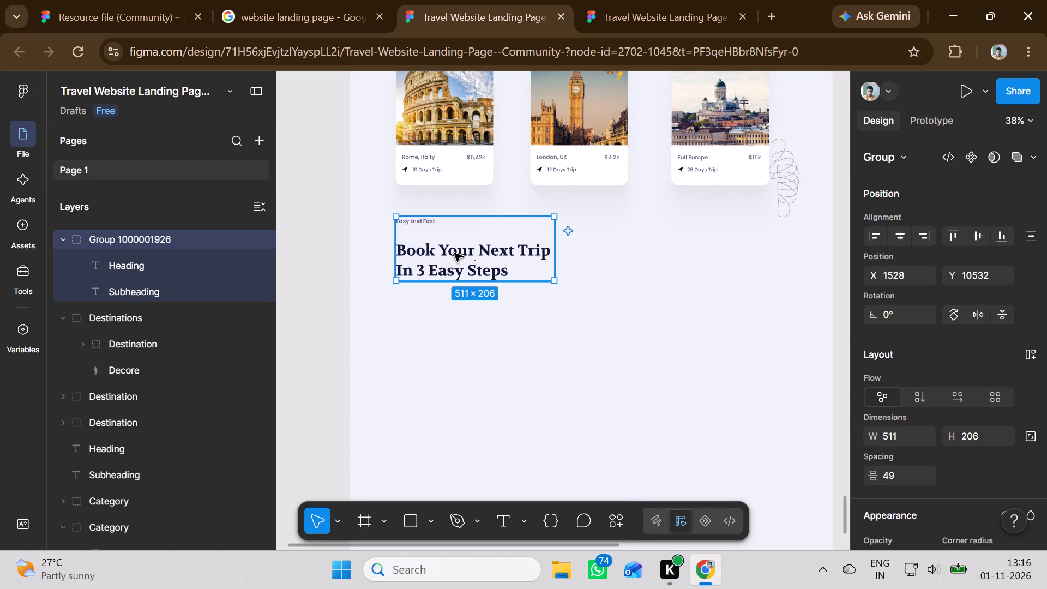
drag(487, 228, 487, 259)
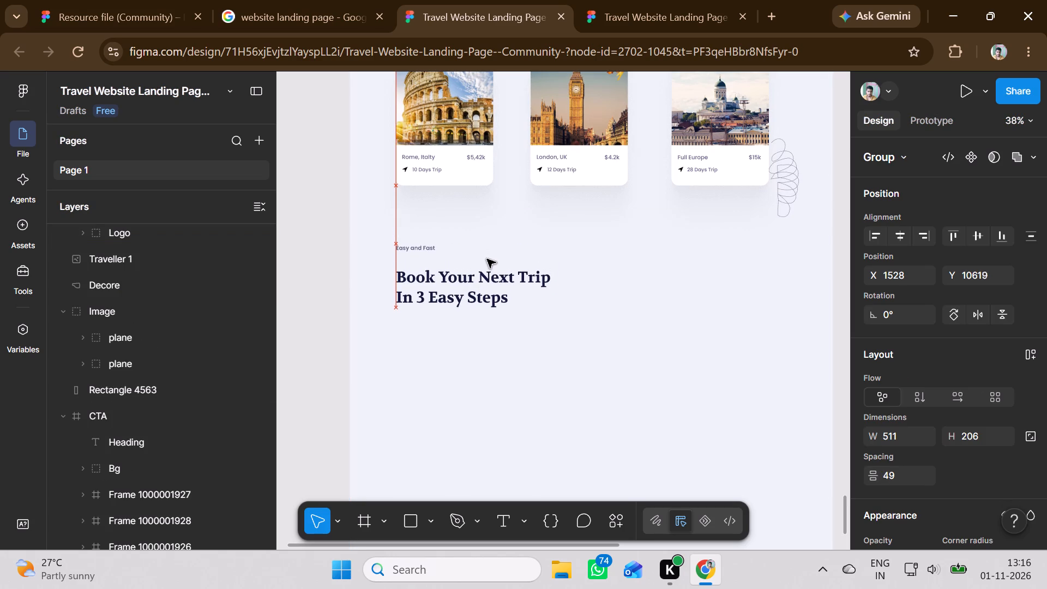
drag(487, 259, 487, 262)
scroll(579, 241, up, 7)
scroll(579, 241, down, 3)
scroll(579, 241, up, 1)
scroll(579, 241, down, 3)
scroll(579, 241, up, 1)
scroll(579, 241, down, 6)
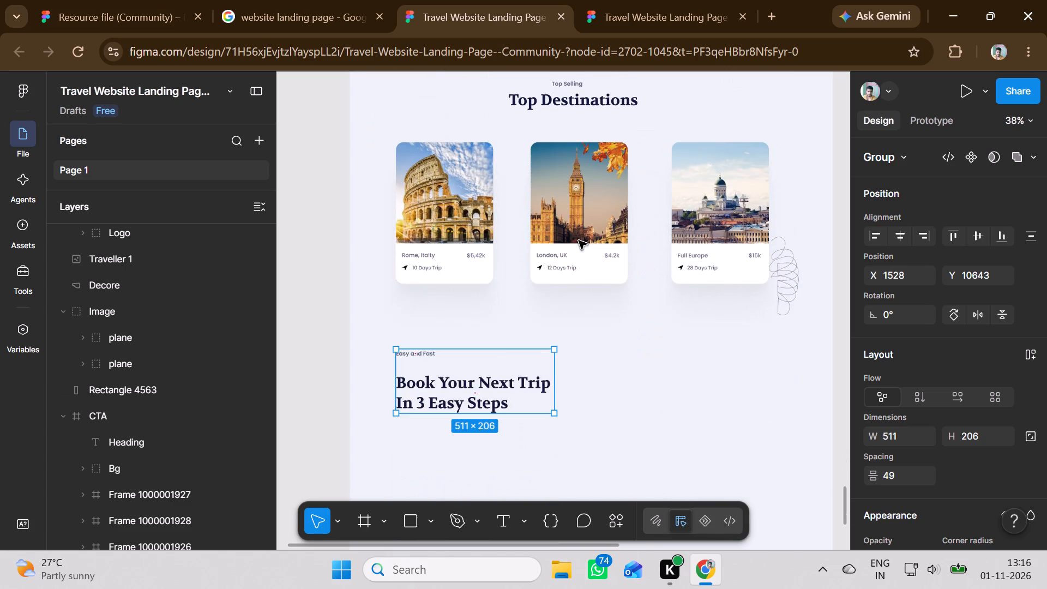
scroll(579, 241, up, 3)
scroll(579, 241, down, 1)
Move the "Choose Destination" item out of the original page to below the "Book Your Next Trip" heading, at about X 1527, Y 11015.
scroll(579, 241, up, 15)
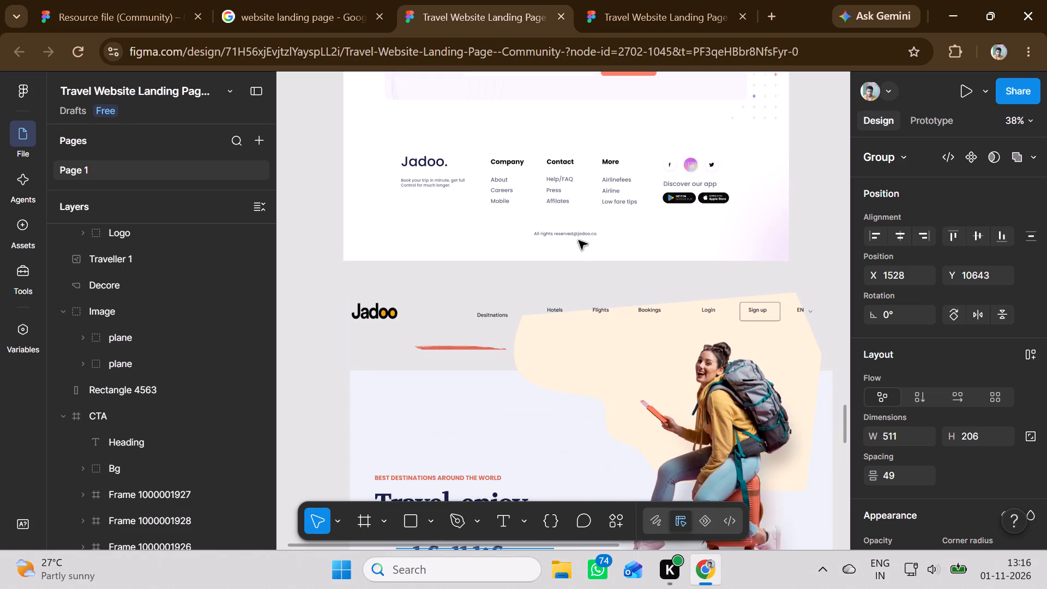
scroll(579, 241, up, 16)
scroll(579, 240, down, 3)
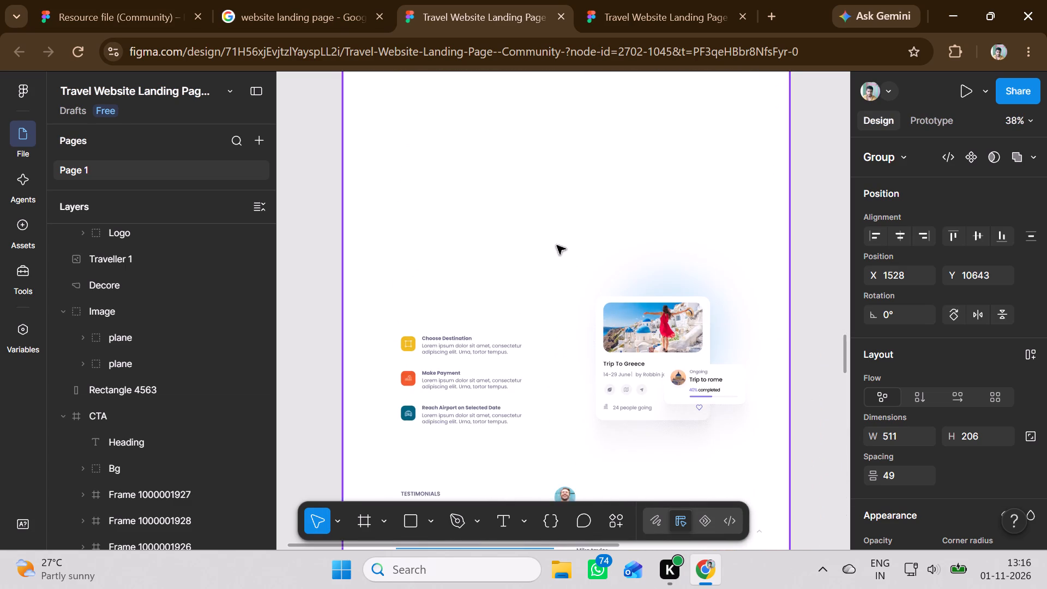
double_click(484, 283)
double_click(467, 291)
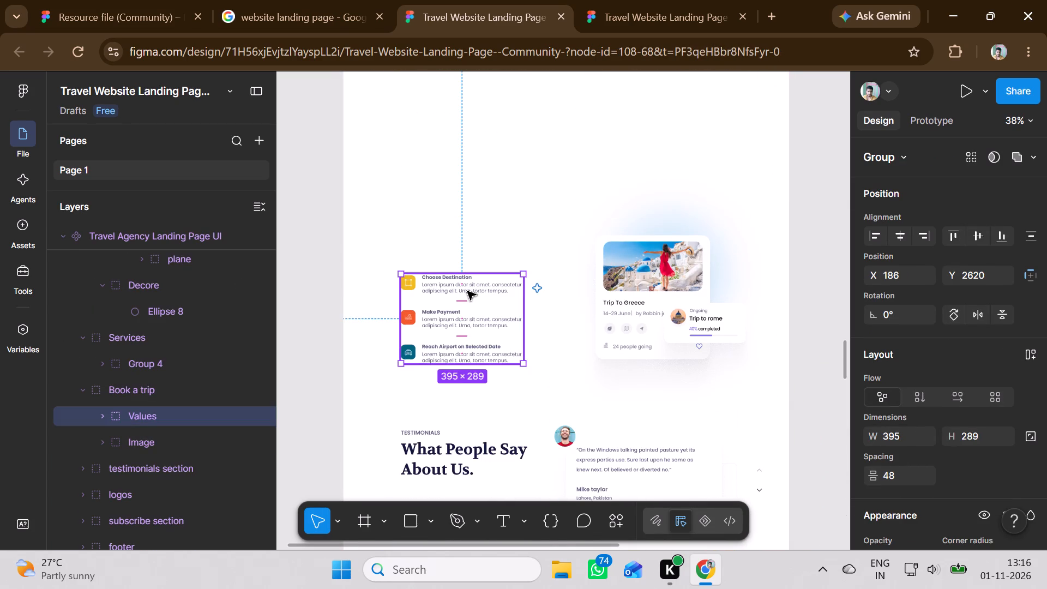
double_click(467, 291)
drag(467, 291, 467, 334)
scroll(467, 334, down, 3)
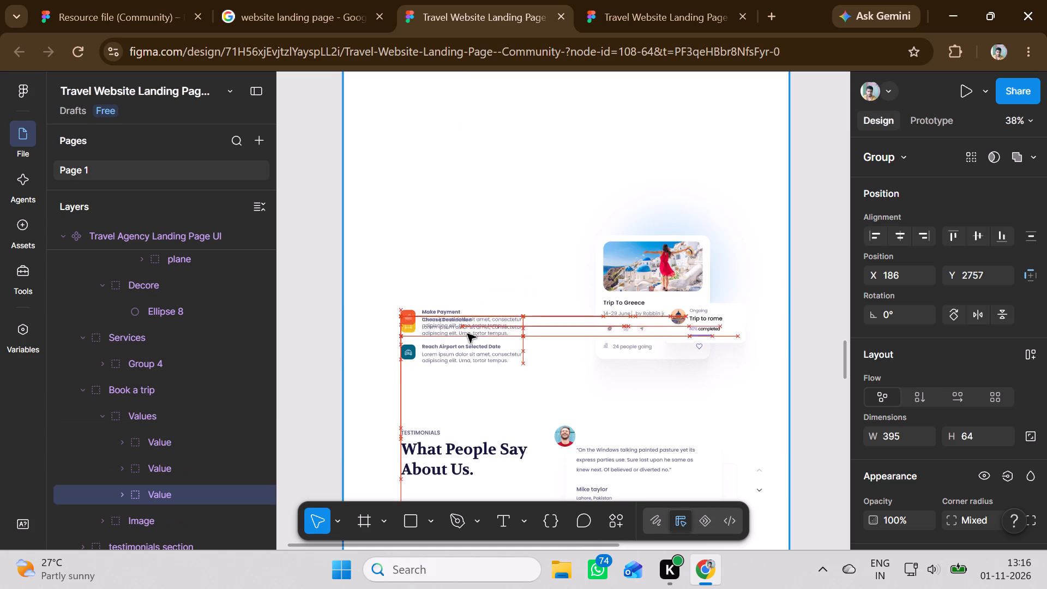
scroll(467, 334, down, 3)
drag(467, 334, 467, 334)
scroll(467, 334, down, 18)
scroll(467, 334, down, 14)
scroll(467, 334, down, 18)
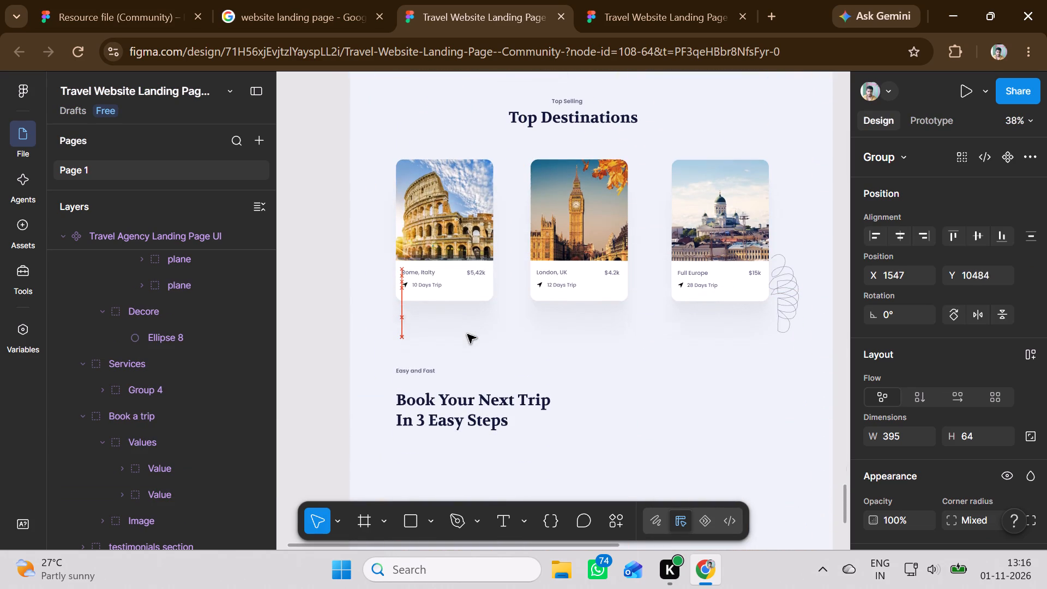
scroll(467, 334, down, 2)
drag(467, 334, 459, 305)
Bring the "Choose Destination" item to the front, above Rectangle 4563.
right_click(466, 304)
click(520, 290)
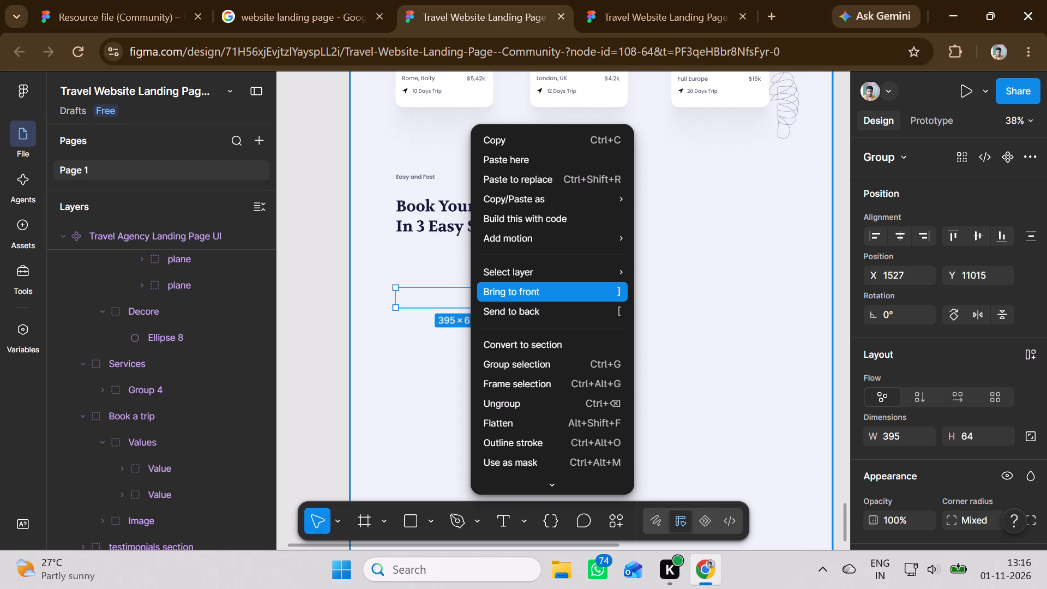
Move the "Choose Destination" item up close beneath the heading, to about X 1527, Y 10880.
drag(480, 300, 482, 271)
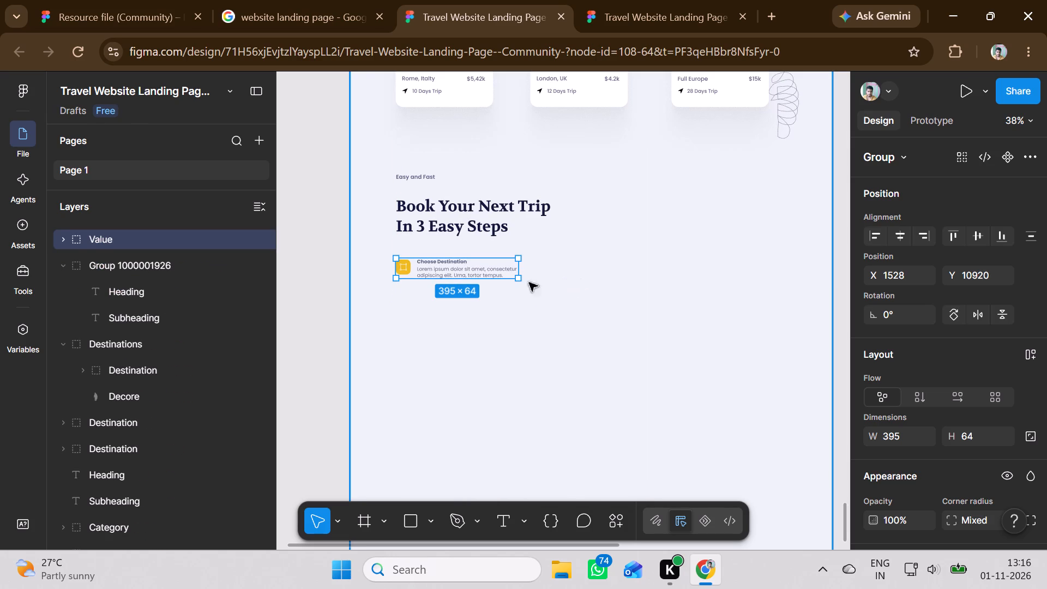
drag(494, 268, 494, 256)
Move the "Make Payment" item out of the original page to below "Choose Destination", at about X 1528, Y 11246.
scroll(464, 352, up, 6)
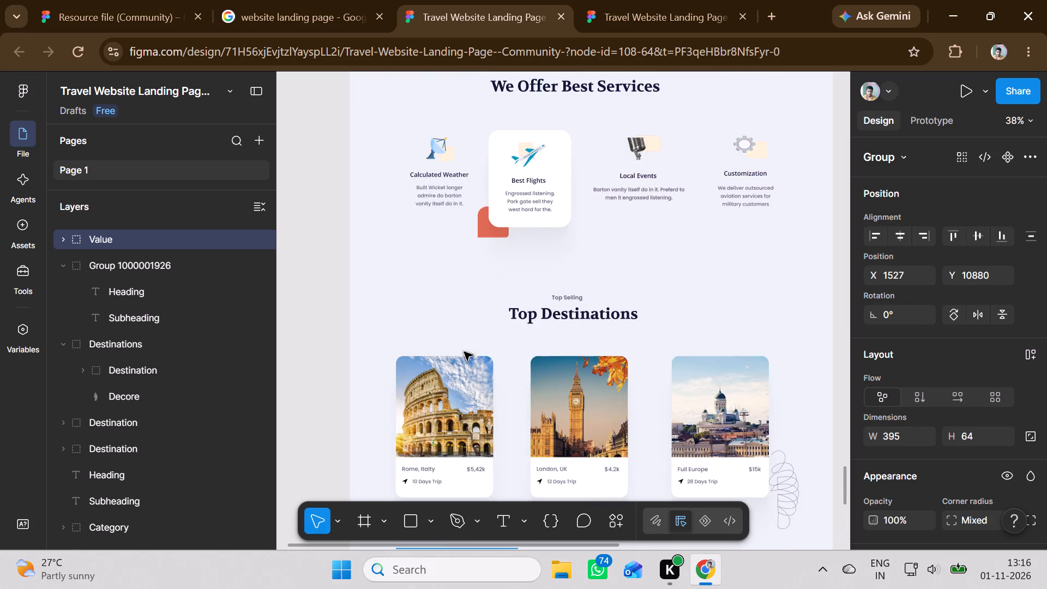
scroll(464, 352, up, 20)
scroll(464, 352, up, 8)
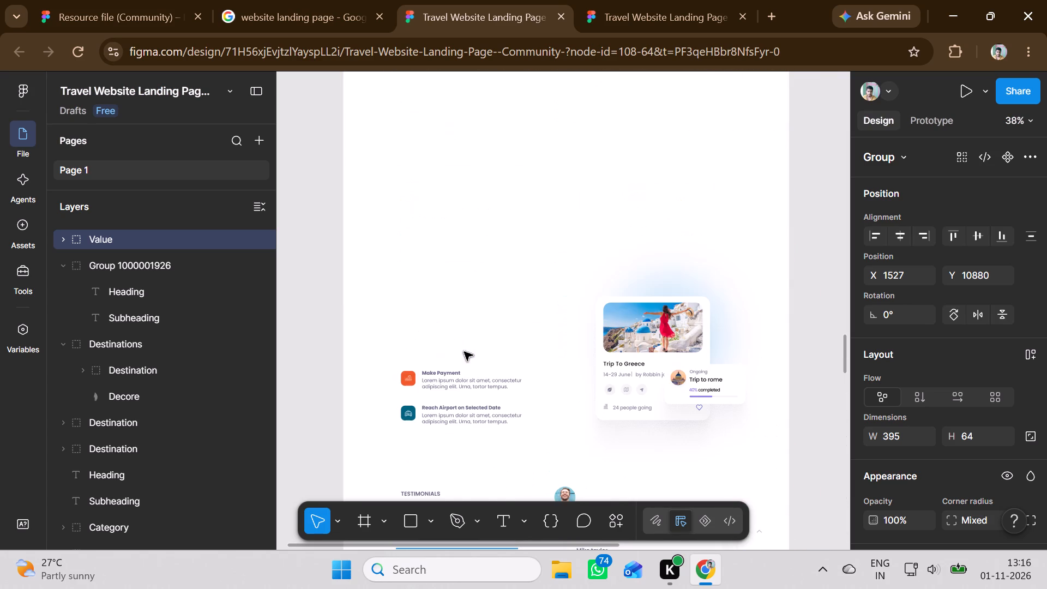
scroll(464, 352, down, 1)
click(447, 361)
double_click(446, 363)
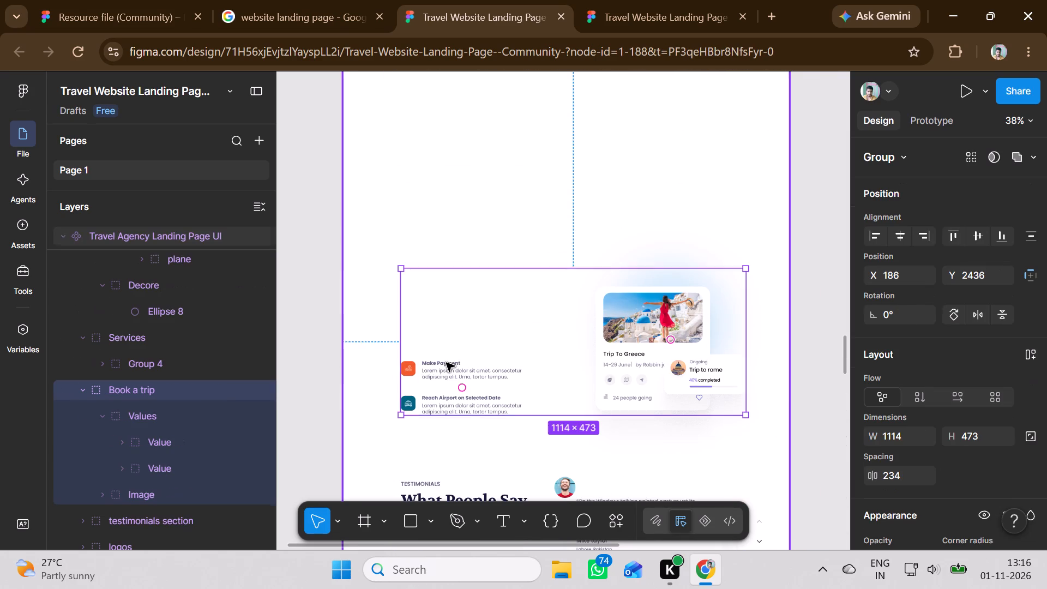
double_click(448, 365)
double_click(448, 365)
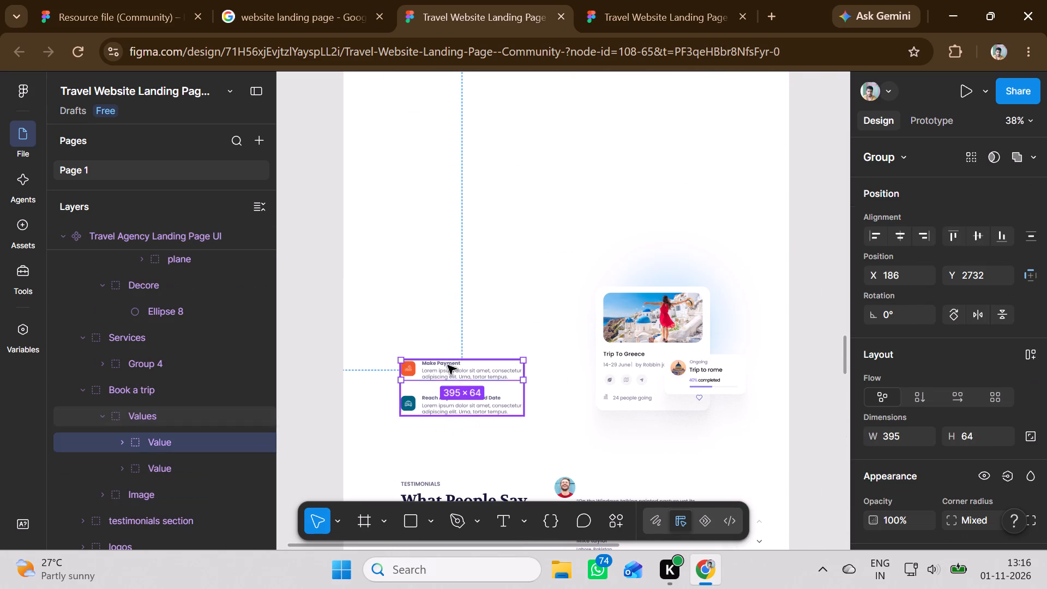
click(448, 365)
scroll(448, 365, down, 2)
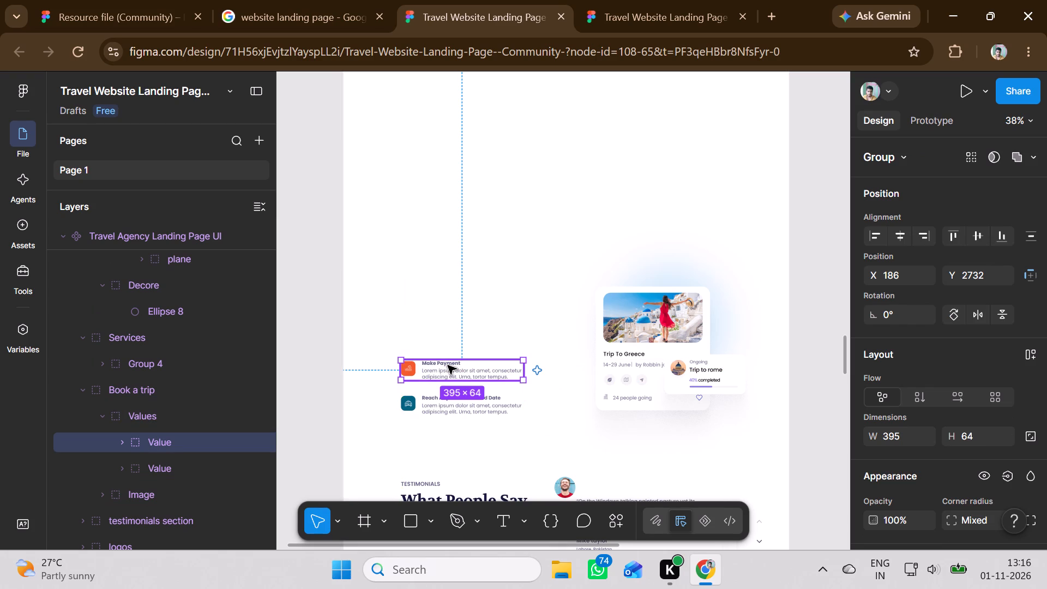
click(448, 365)
drag(448, 365, 449, 374)
key(ctrl+z)
drag(467, 368, 467, 395)
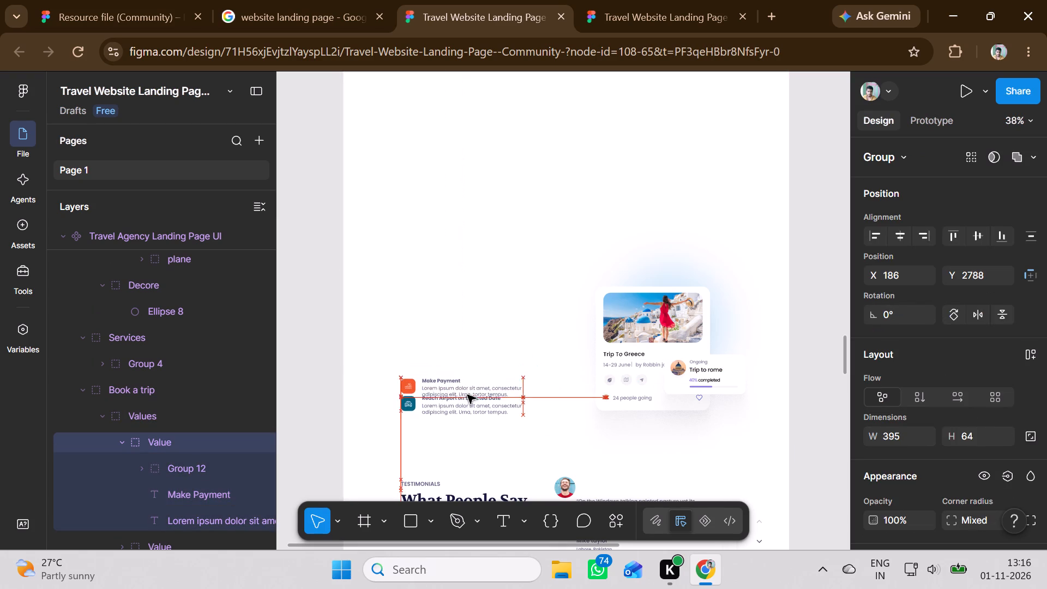
drag(467, 395, 467, 396)
scroll(467, 396, down, 20)
scroll(467, 396, down, 11)
scroll(467, 396, up, 1)
scroll(467, 396, down, 2)
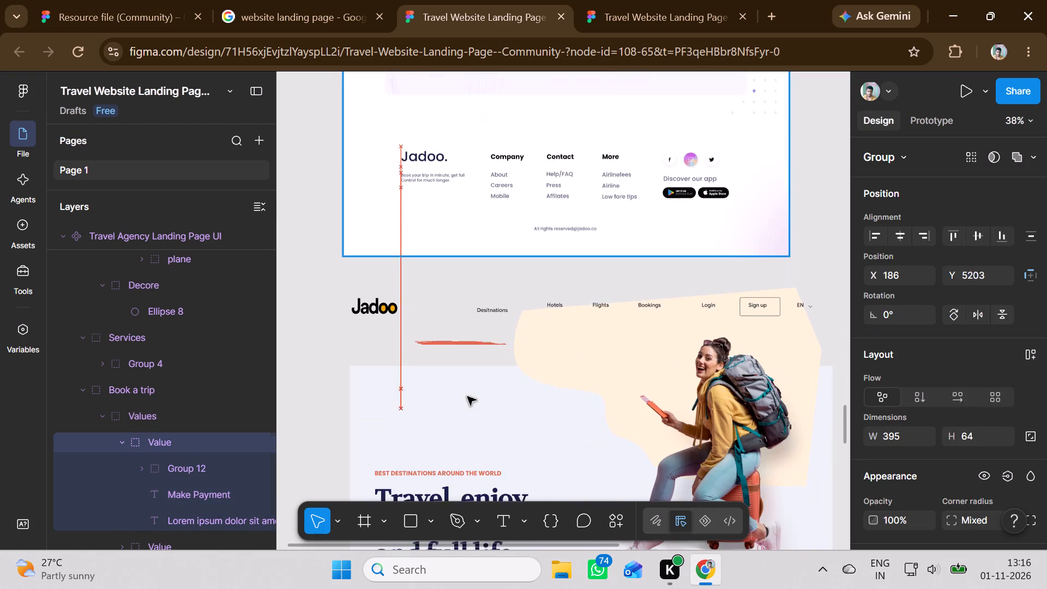
scroll(467, 396, down, 4)
drag(467, 396, 467, 398)
scroll(467, 396, down, 20)
scroll(467, 398, down, 6)
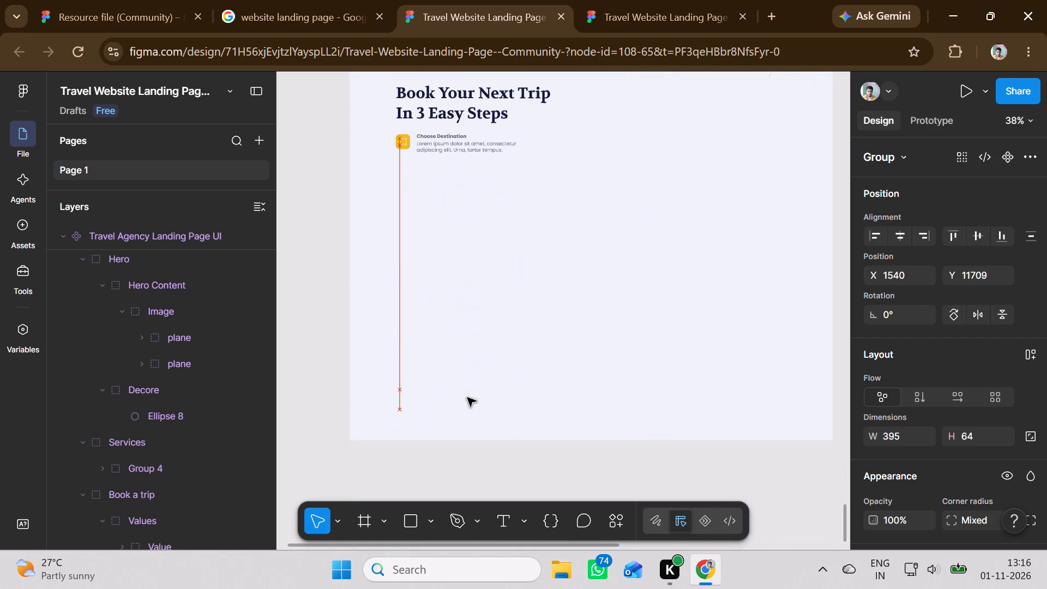
drag(467, 398, 466, 250)
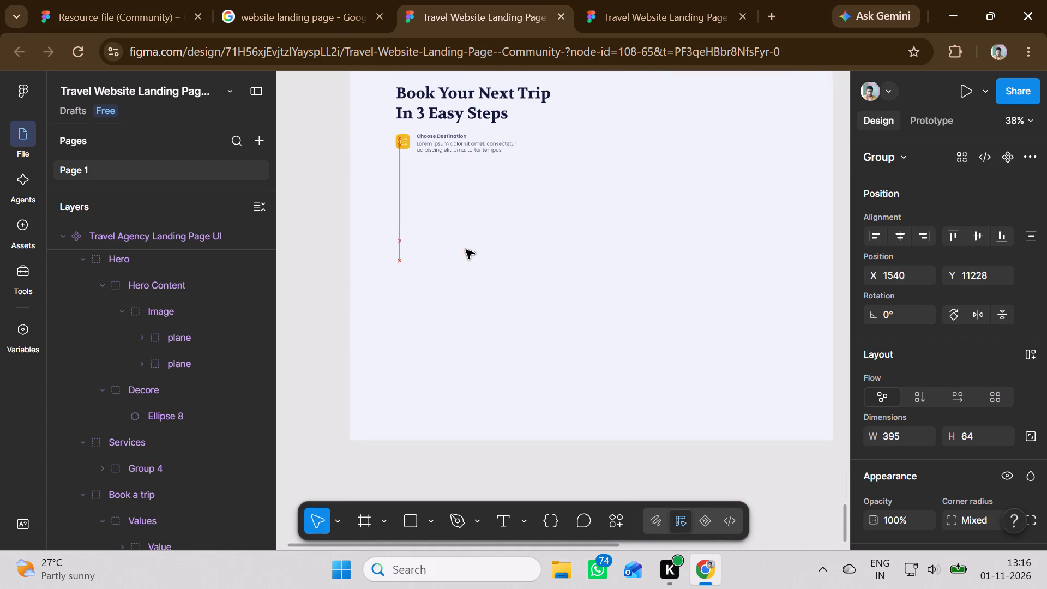
drag(466, 250, 464, 254)
Bring the "Make Payment" item to the front, above Rectangle 4563.
right_click(462, 262)
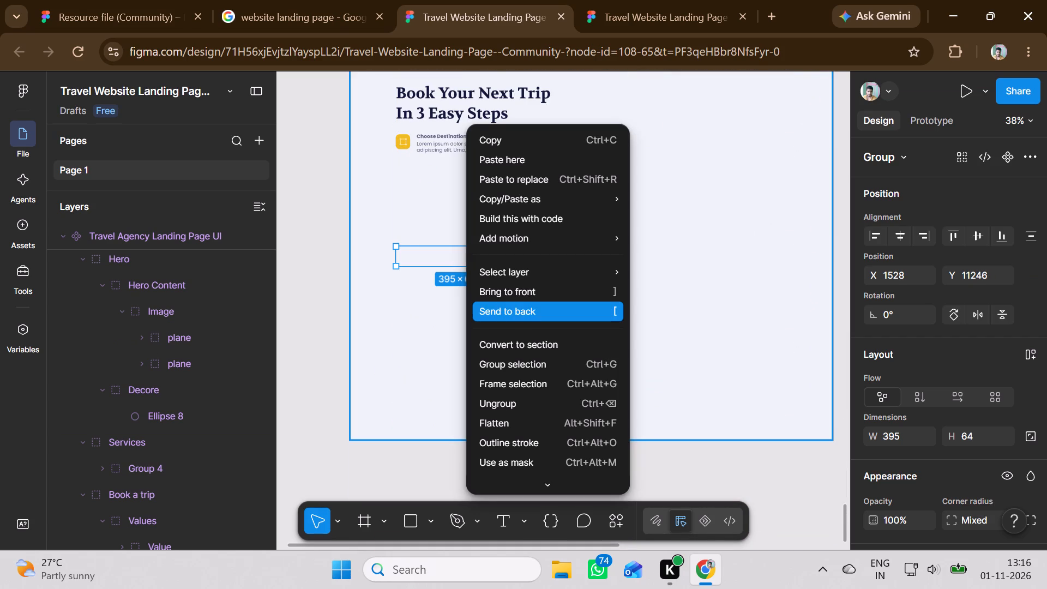
click(503, 294)
Move the "Reach Airport on Selected Date" item out of the original page to below "Make Payment", at about X 1595, Y 11612.
scroll(491, 324, up, 12)
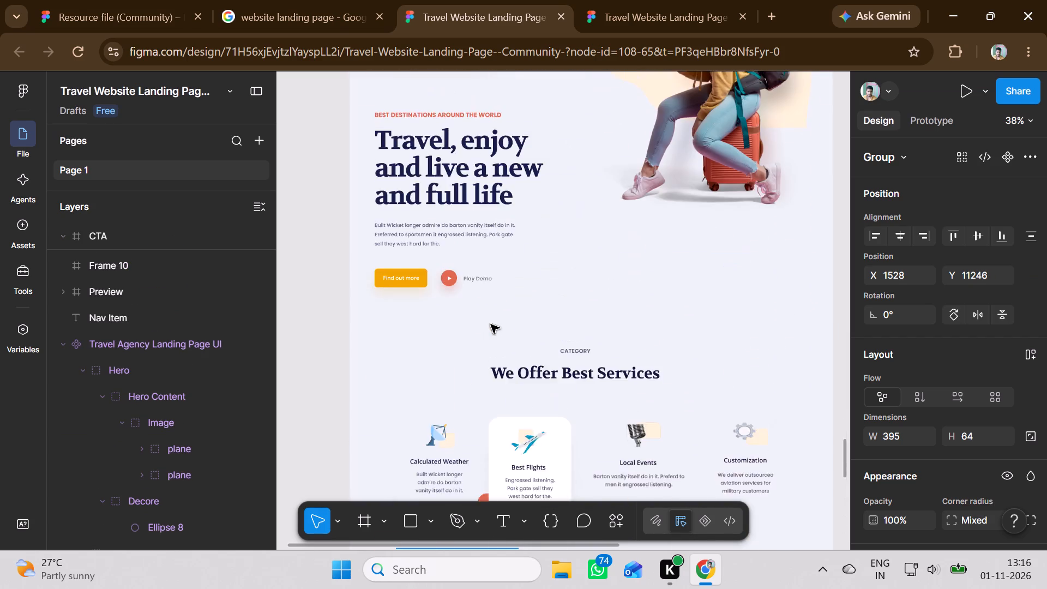
scroll(491, 324, up, 20)
scroll(491, 324, up, 12)
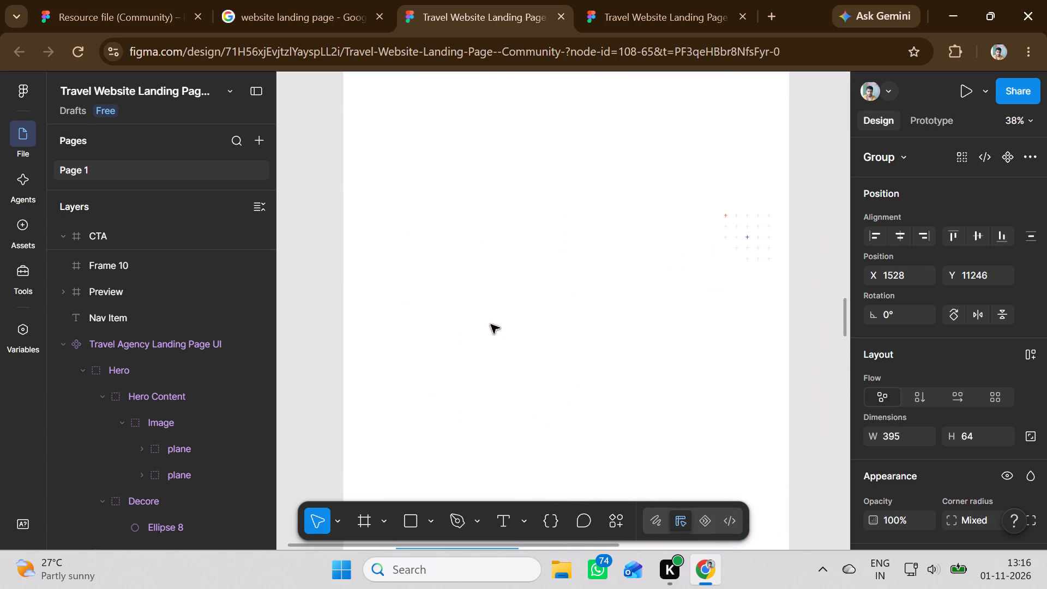
scroll(491, 324, up, 3)
scroll(491, 324, down, 13)
double_click(467, 320)
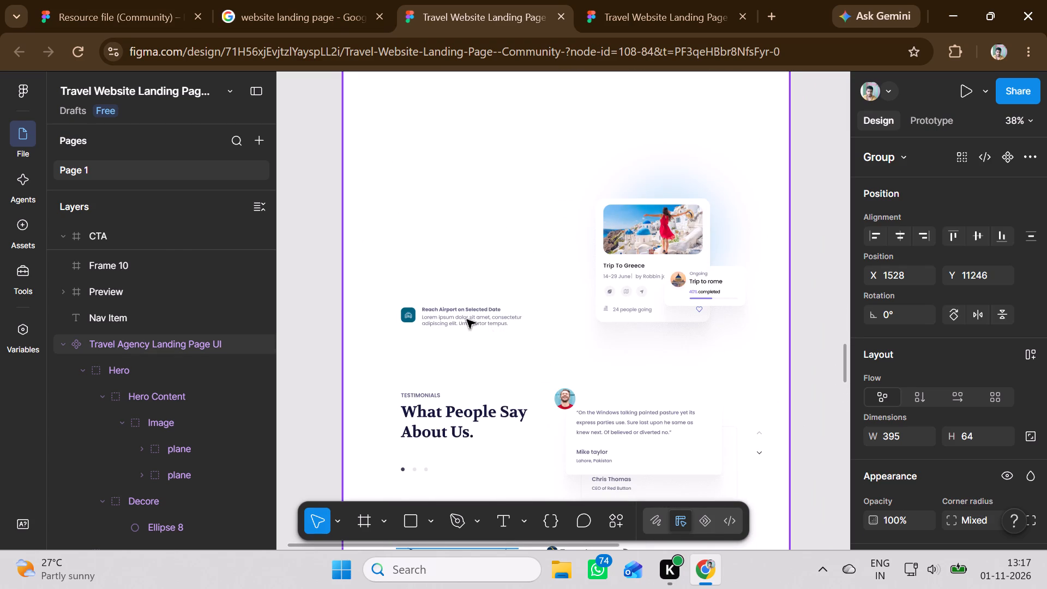
double_click(467, 320)
double_click(453, 311)
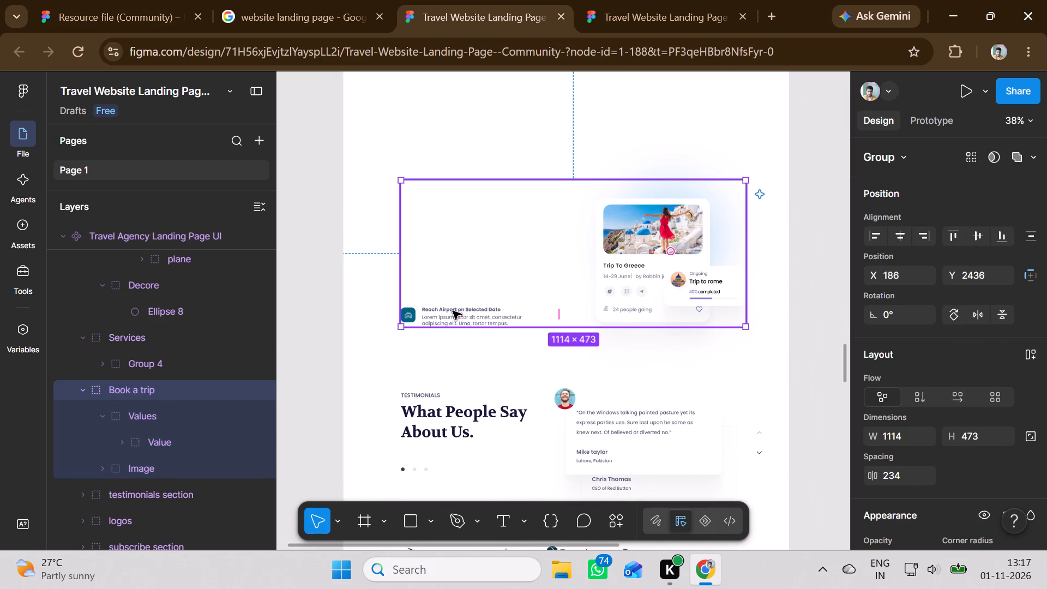
drag(453, 311, 464, 354)
scroll(464, 354, down, 18)
scroll(464, 354, down, 20)
scroll(464, 354, down, 7)
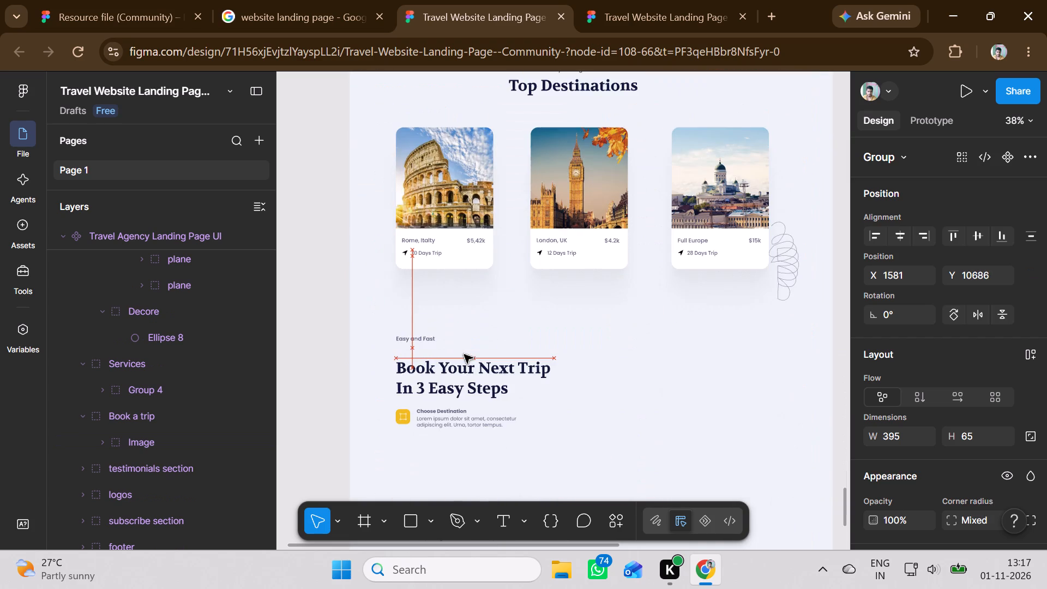
drag(464, 354, 467, 343)
scroll(464, 354, down, 5)
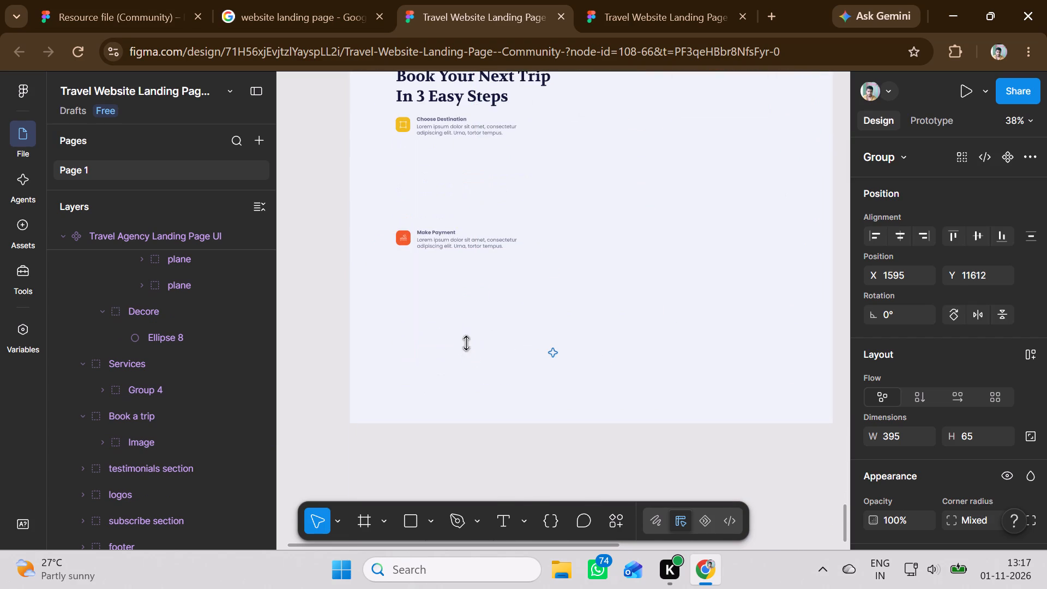
Bring the "Reach Airport on Selected Date" item to the front, above Rectangle 4563.
right_click(467, 342)
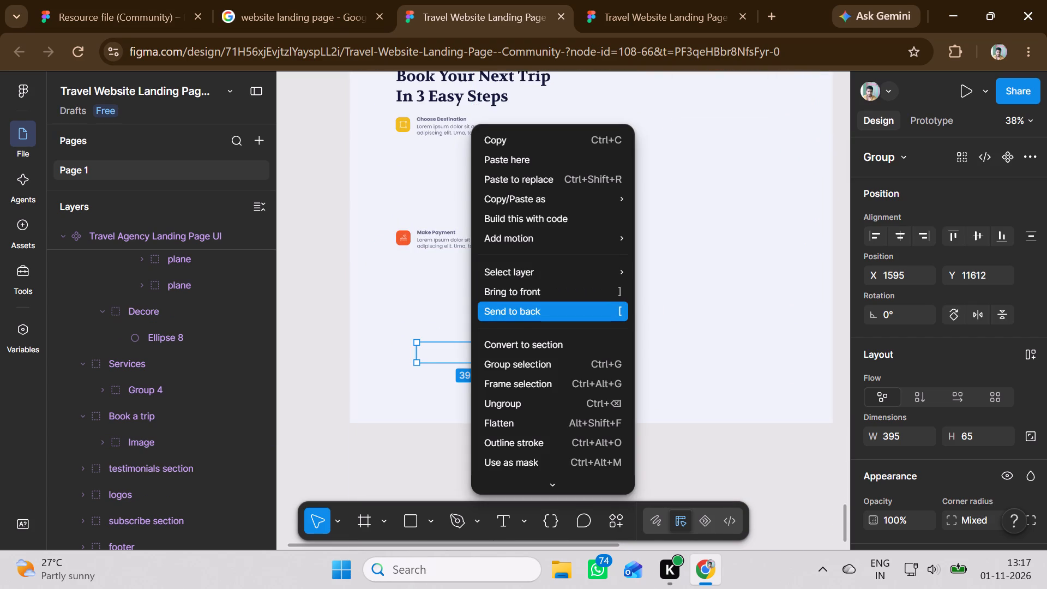
click(527, 295)
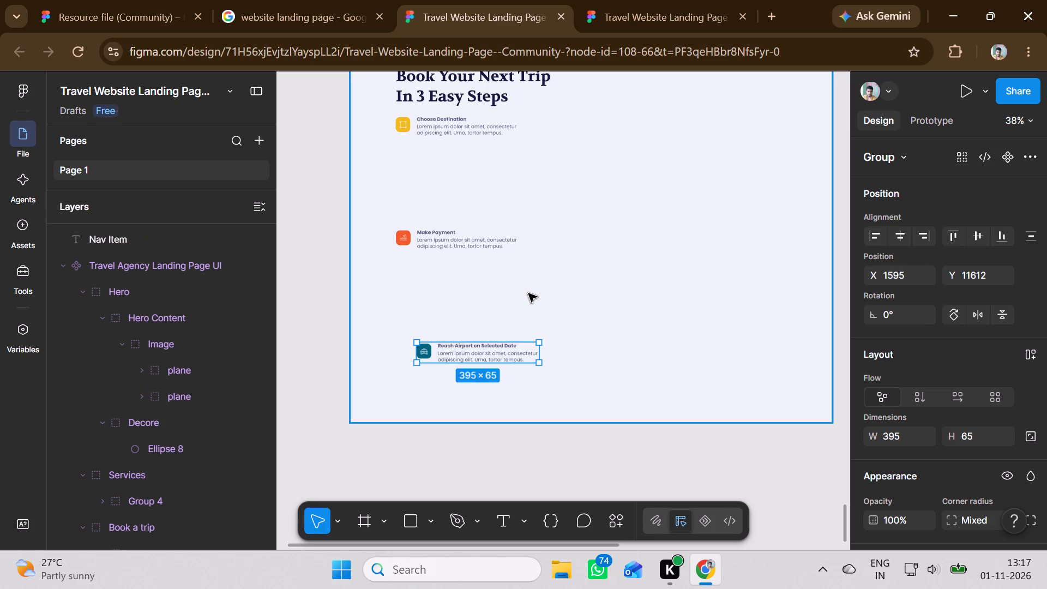
Move the "Make Payment" item straight up to sit close beneath "Choose Destination", keeping their left edges aligned.
scroll(528, 293, up, 1)
double_click(480, 249)
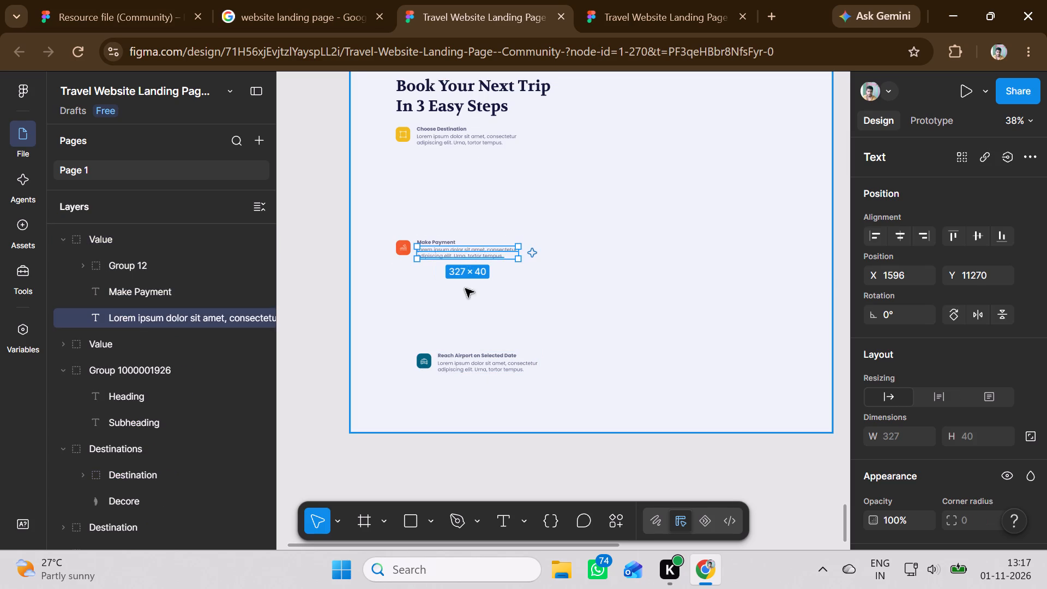
click(465, 289)
click(447, 243)
drag(454, 251, 456, 218)
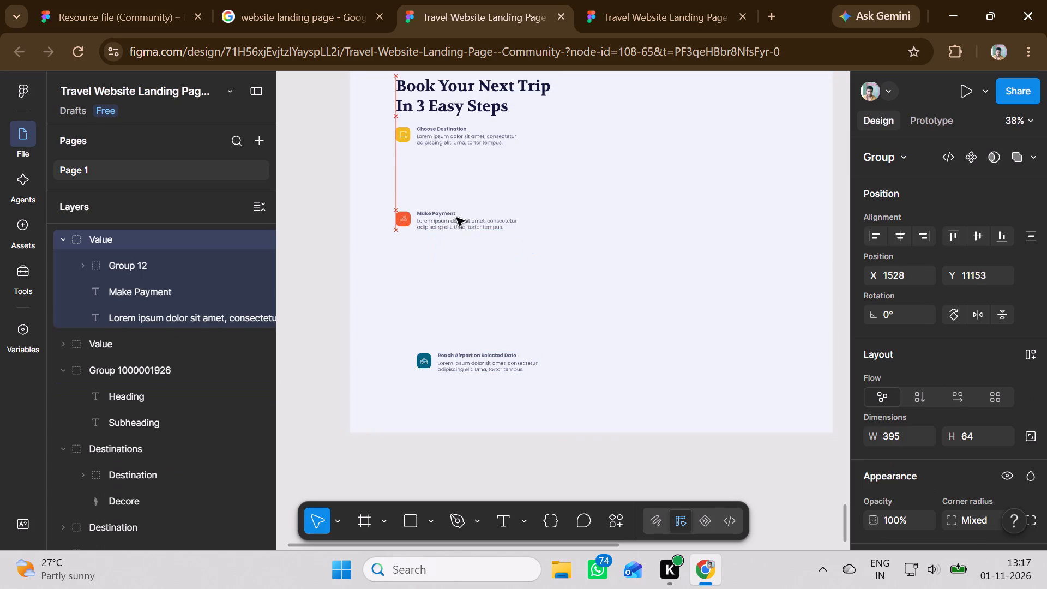
drag(456, 218, 456, 176)
Move the "Reach Airport on Selected Date" item beneath "Make Payment", left-aligned and evenly spaced with the other two items.
click(459, 363)
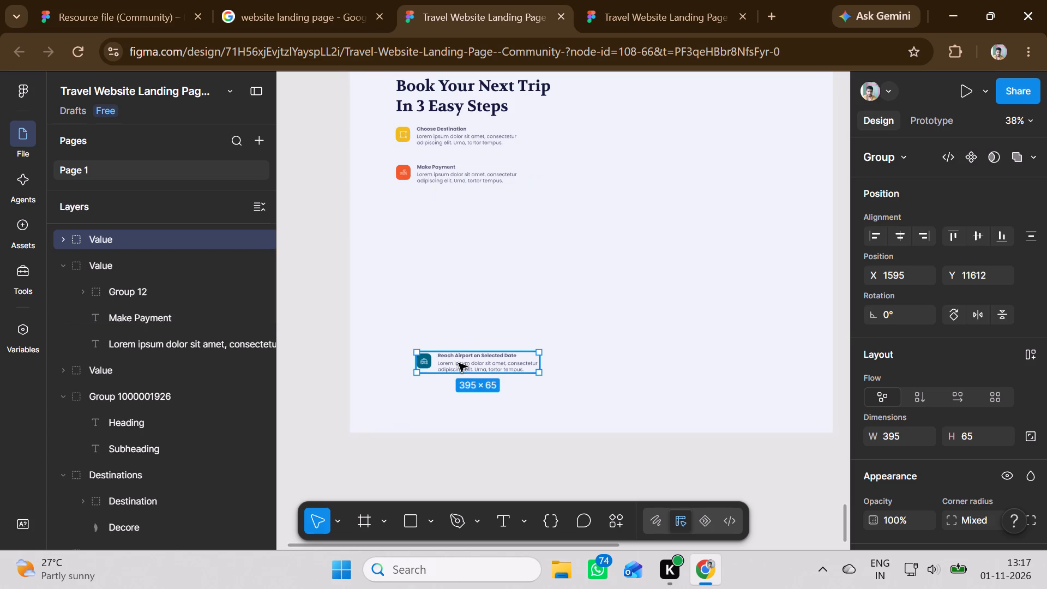
drag(485, 362, 473, 223)
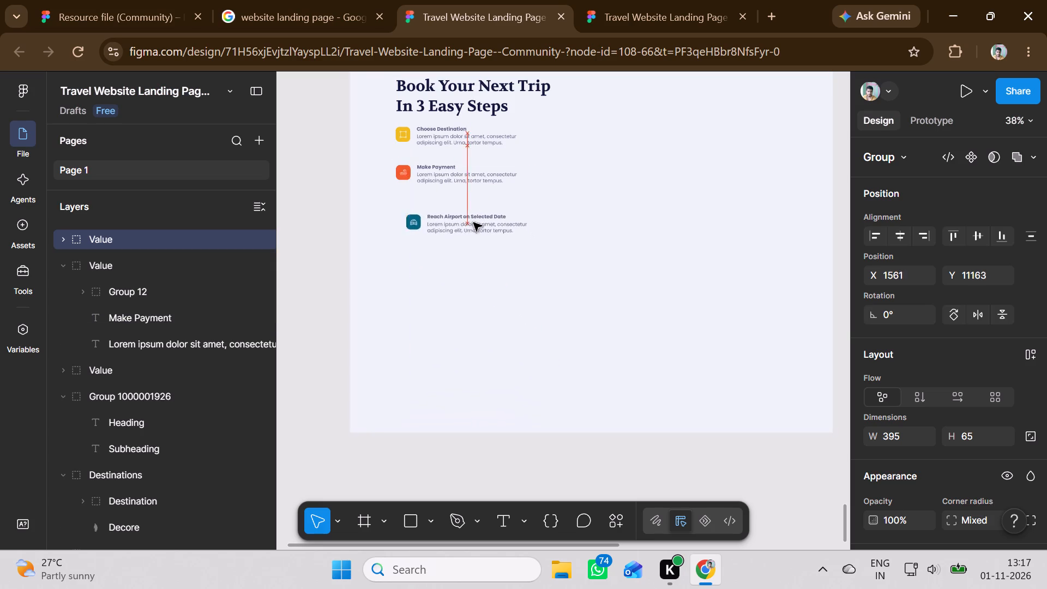
drag(473, 223, 466, 212)
click(624, 230)
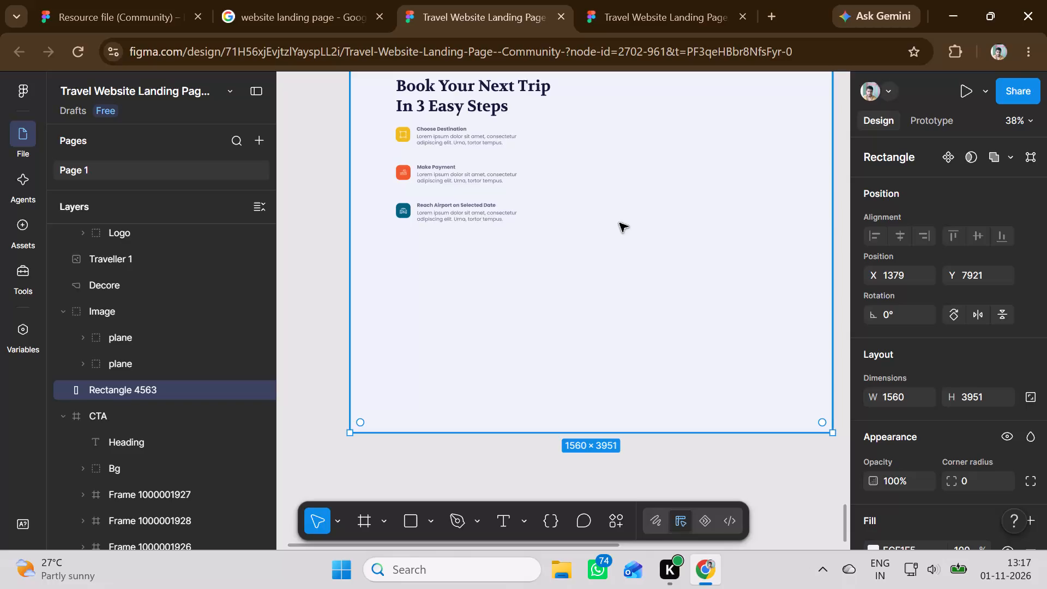
Move the Trip To Greece card group out of the original page to beside the three booking steps, at about X 2202, Y 10728.
scroll(613, 253, up, 19)
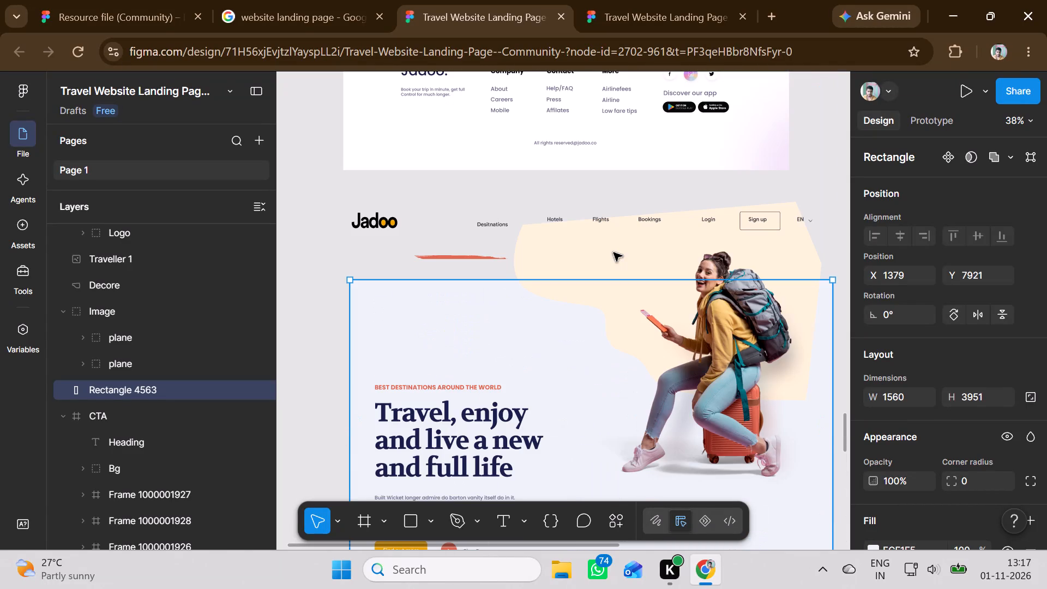
scroll(613, 253, up, 15)
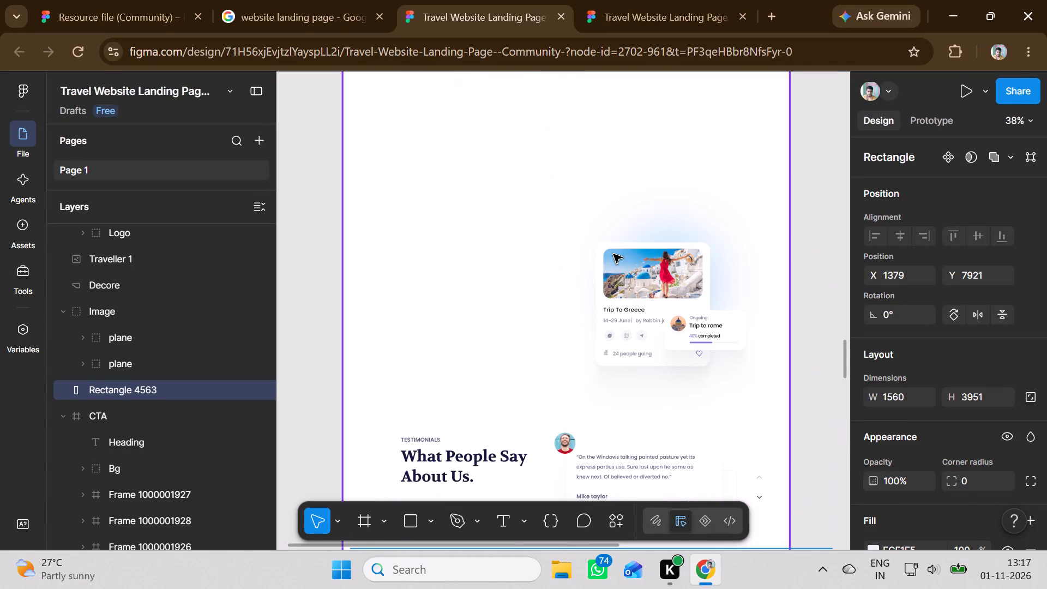
click(647, 281)
double_click(647, 281)
drag(647, 281, 650, 295)
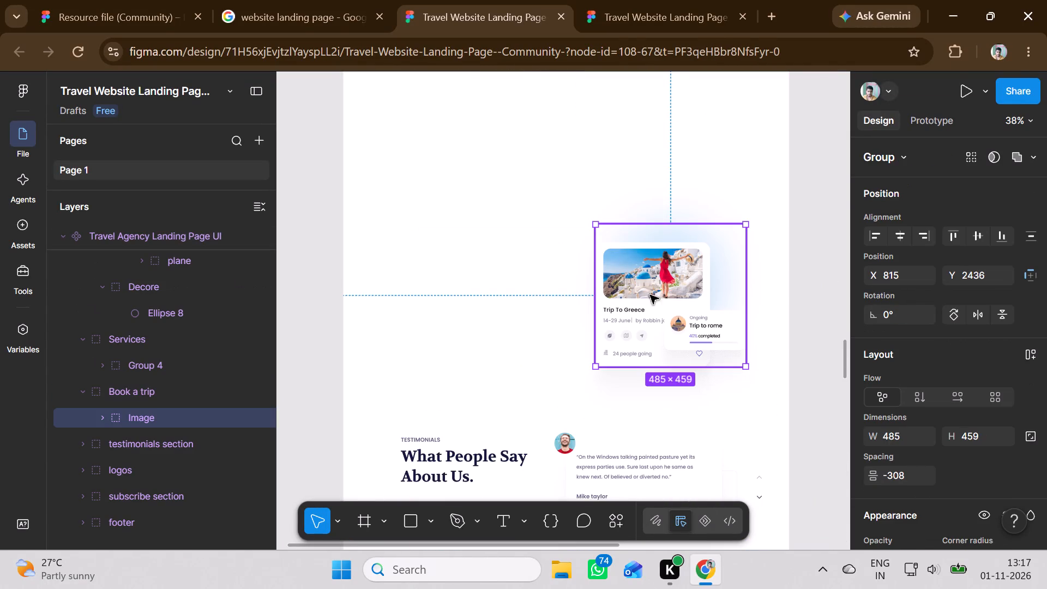
drag(650, 295, 656, 360)
scroll(655, 359, down, 13)
scroll(656, 360, up, 1)
scroll(656, 360, down, 6)
scroll(656, 360, up, 1)
scroll(656, 360, down, 2)
scroll(656, 360, up, 1)
scroll(656, 360, down, 6)
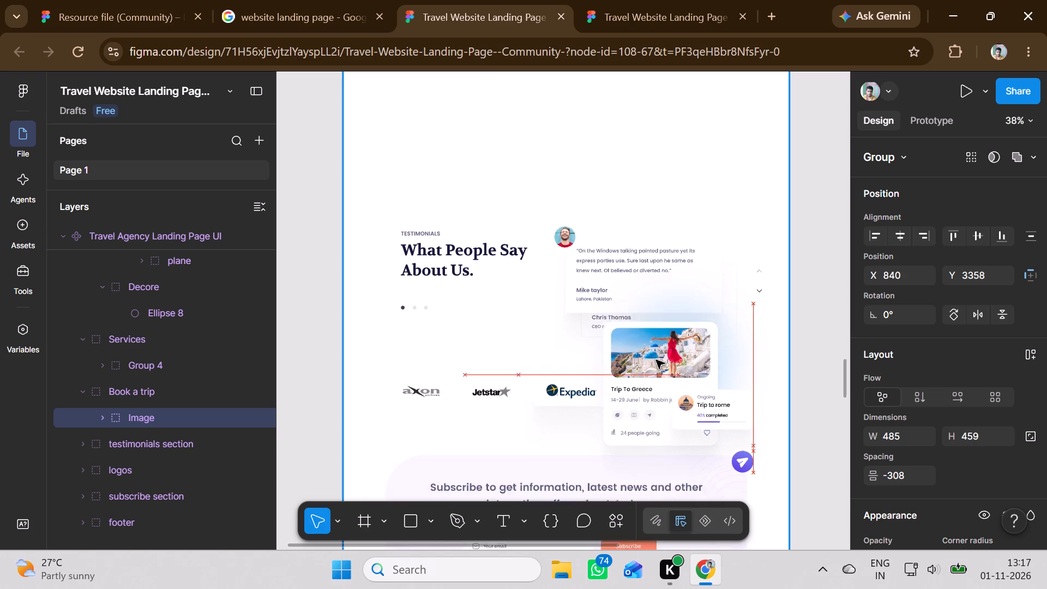
drag(656, 360, 654, 353)
scroll(657, 359, down, 14)
scroll(654, 353, down, 16)
scroll(654, 353, up, 1)
scroll(654, 353, down, 19)
scroll(654, 353, up, 1)
scroll(654, 353, down, 2)
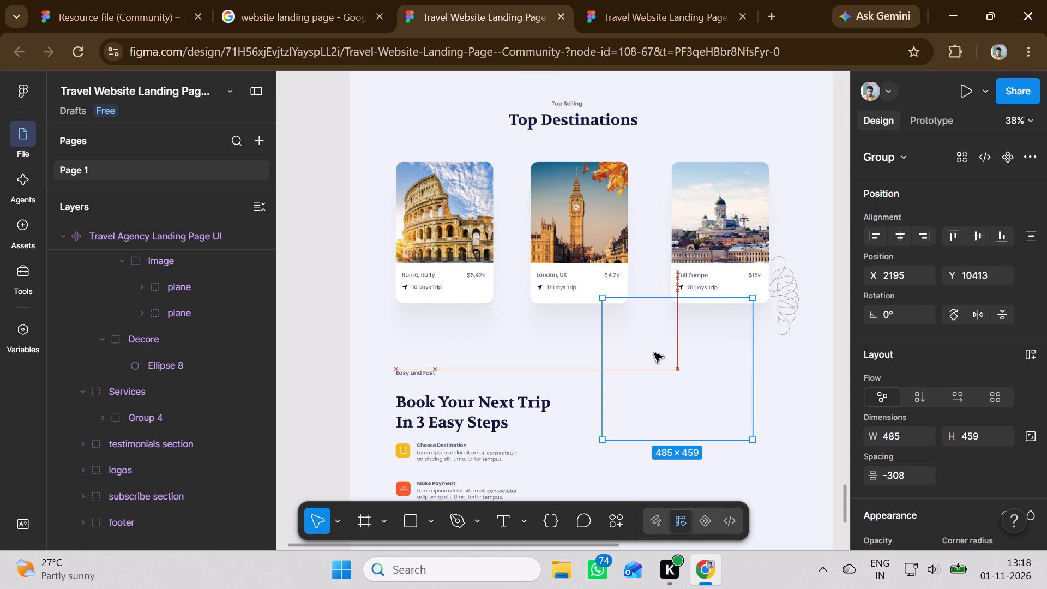
drag(654, 353, 658, 323)
scroll(654, 366, down, 5)
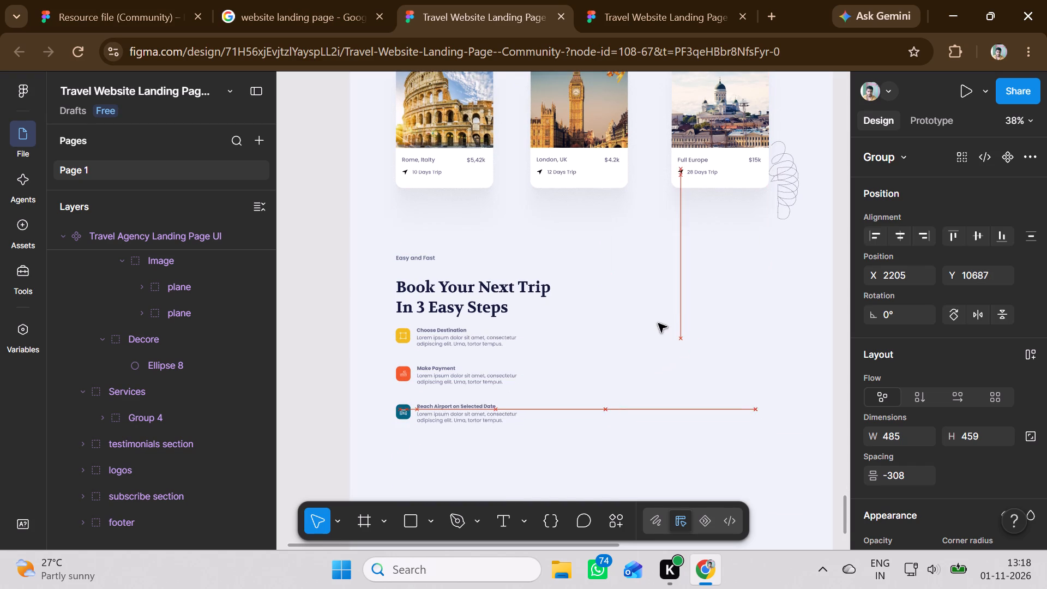
drag(658, 323, 663, 336)
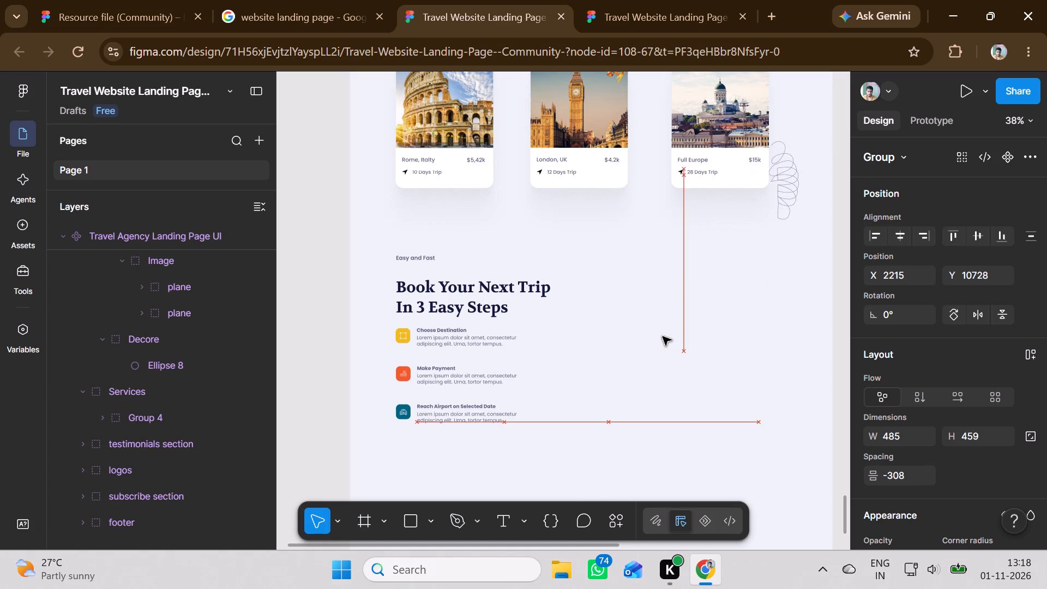
drag(663, 336, 655, 336)
Bring the Trip To Greece card group to the front, above Rectangle 4563.
right_click(654, 336)
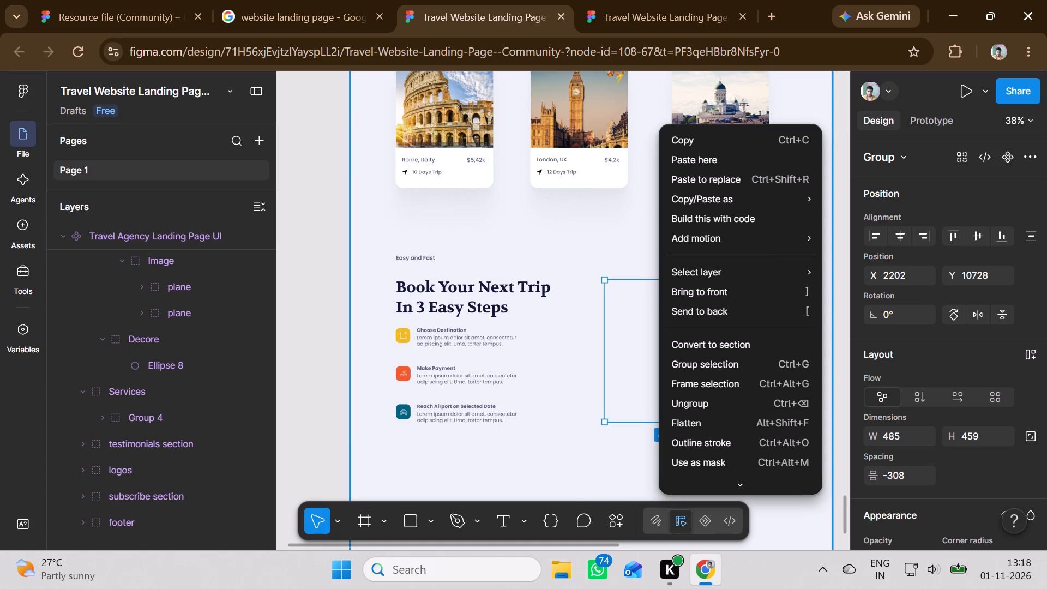
click(689, 295)
click(593, 461)
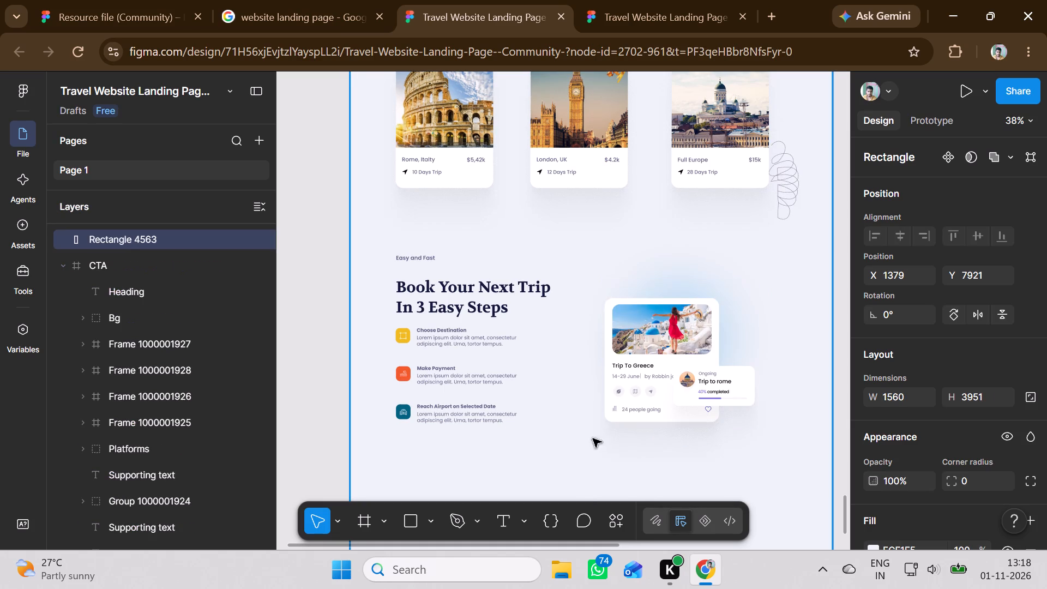
Fine-tune the Trip To Greece card's placement beside the three booking steps, settling at about X 2195, Y 10751.
drag(649, 348, 647, 354)
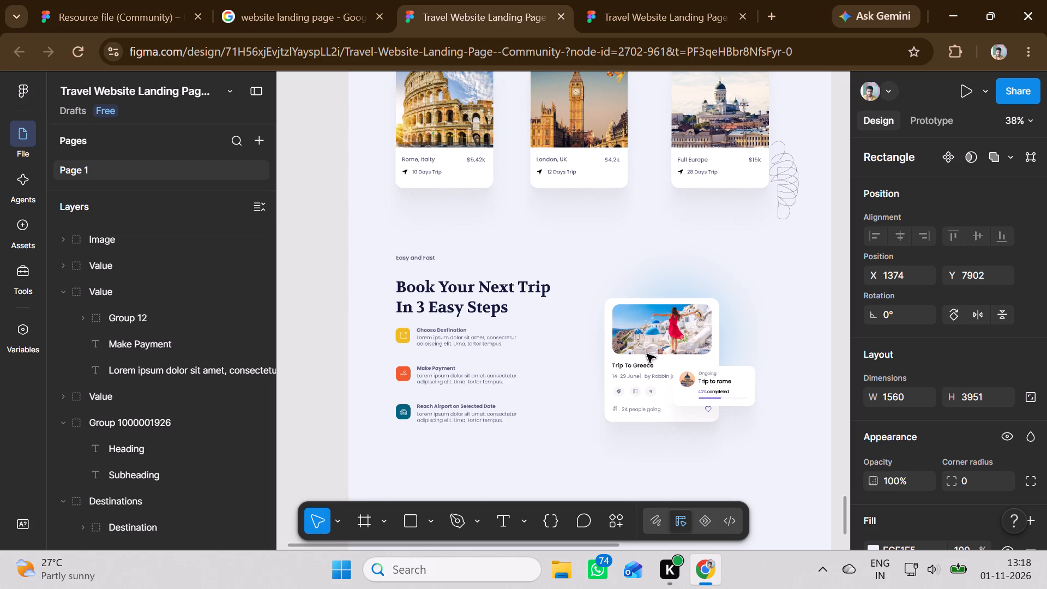
drag(647, 354, 647, 356)
click(648, 357)
drag(649, 350, 649, 363)
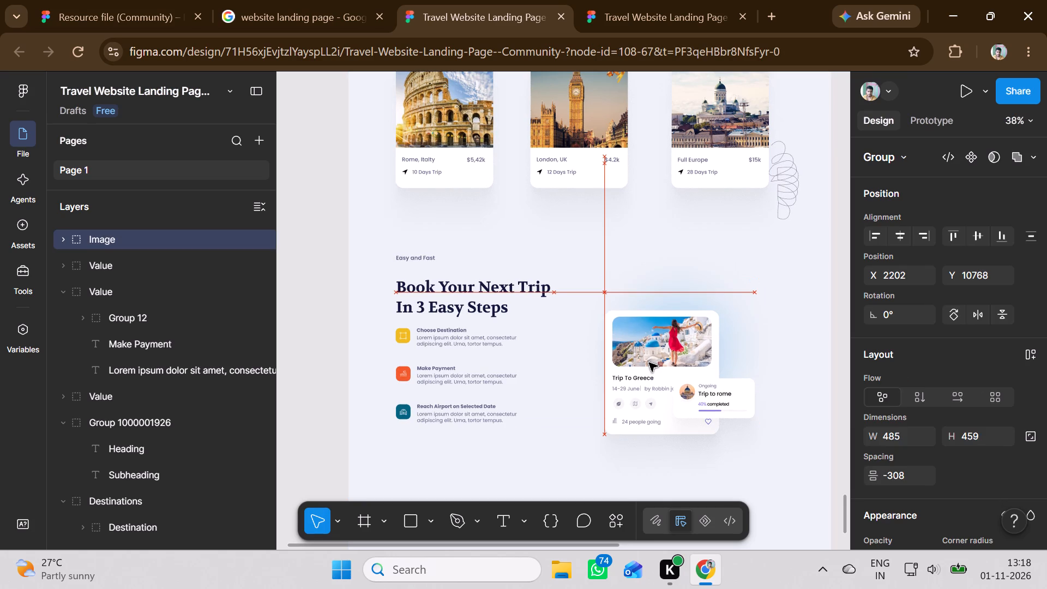
drag(649, 363, 646, 371)
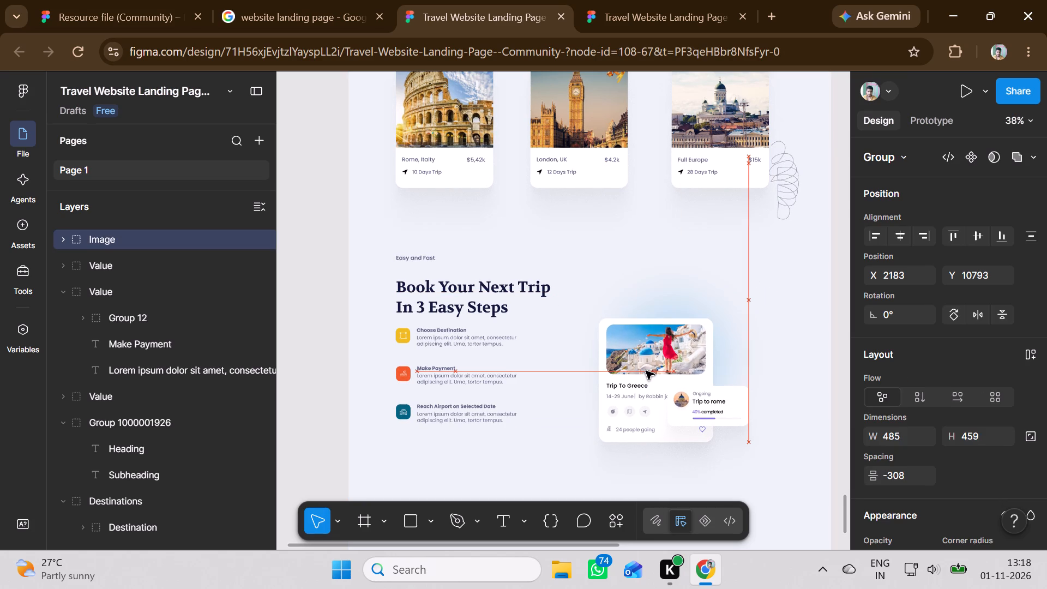
drag(646, 371, 649, 371)
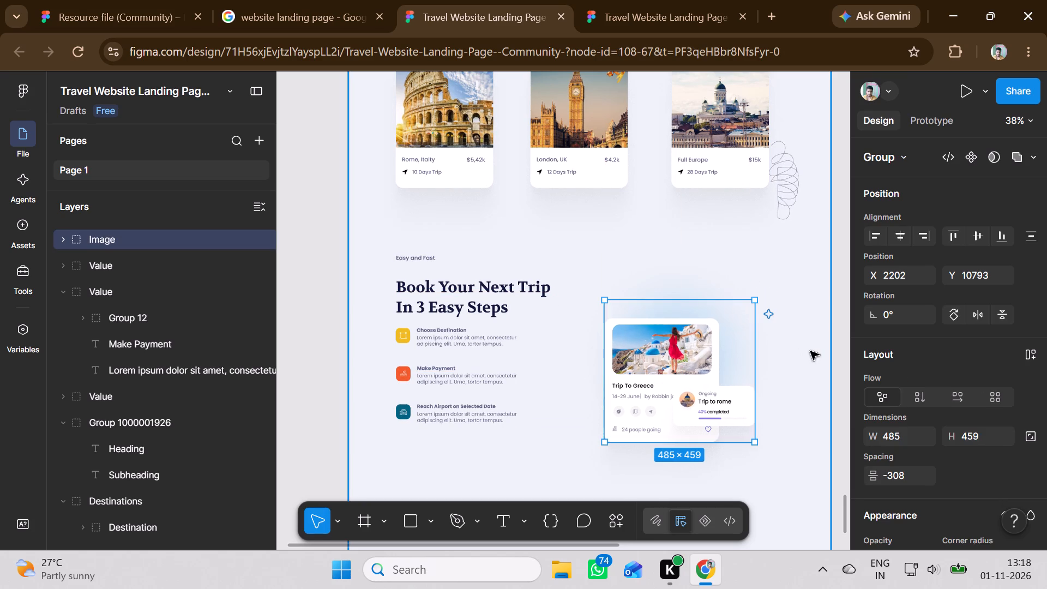
click(802, 362)
scroll(801, 364, down, 3)
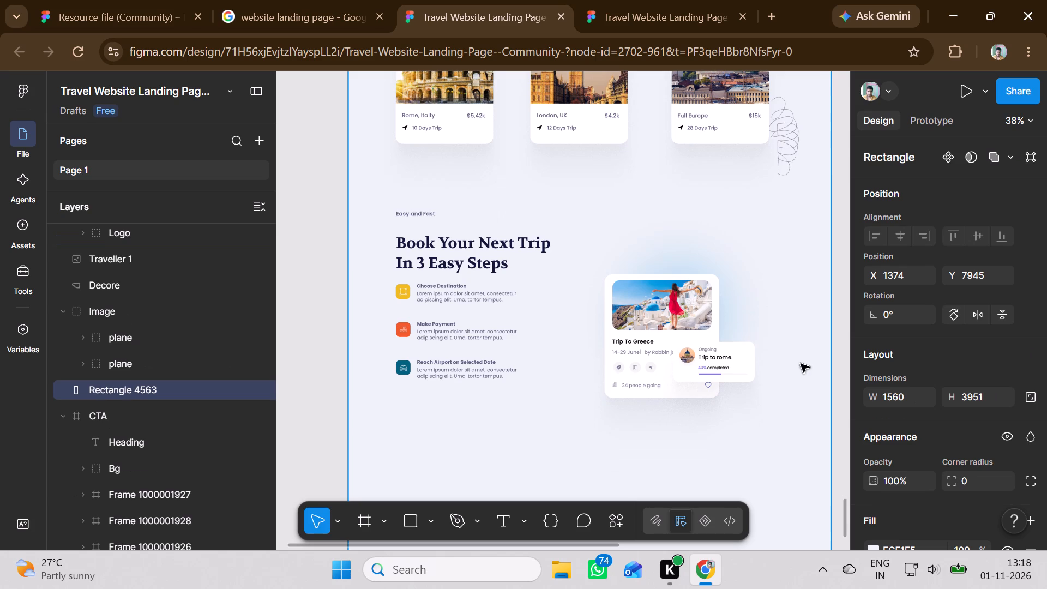
click(671, 334)
drag(670, 334, 670, 334)
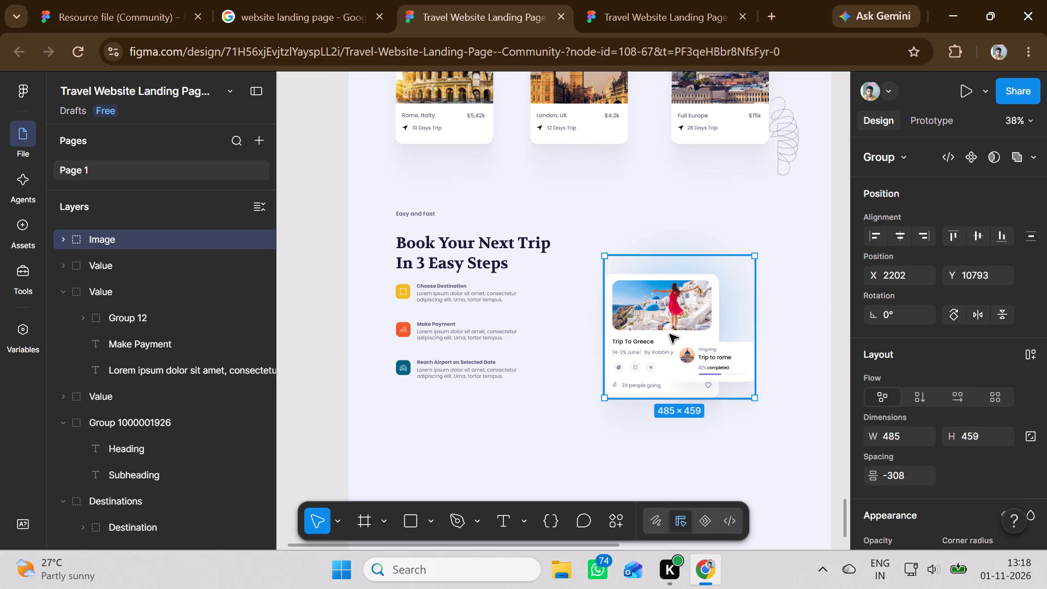
drag(670, 334, 667, 322)
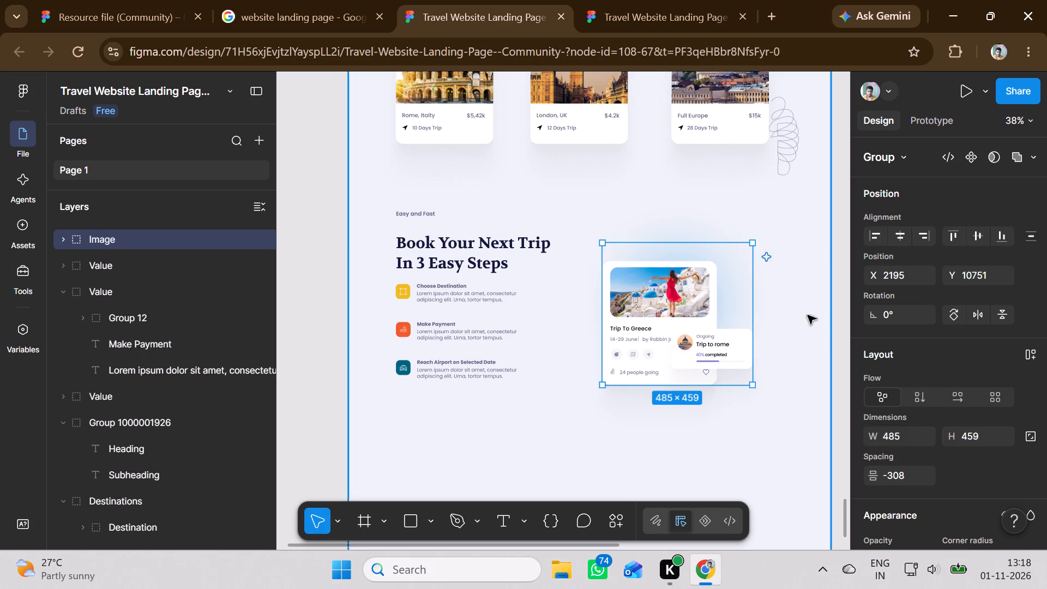
click(808, 316)
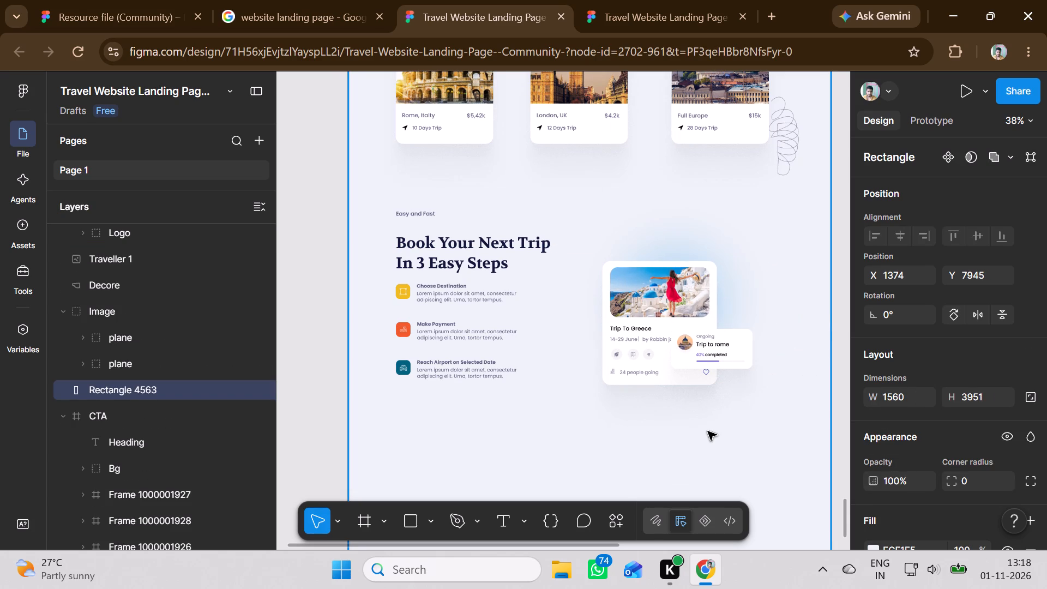